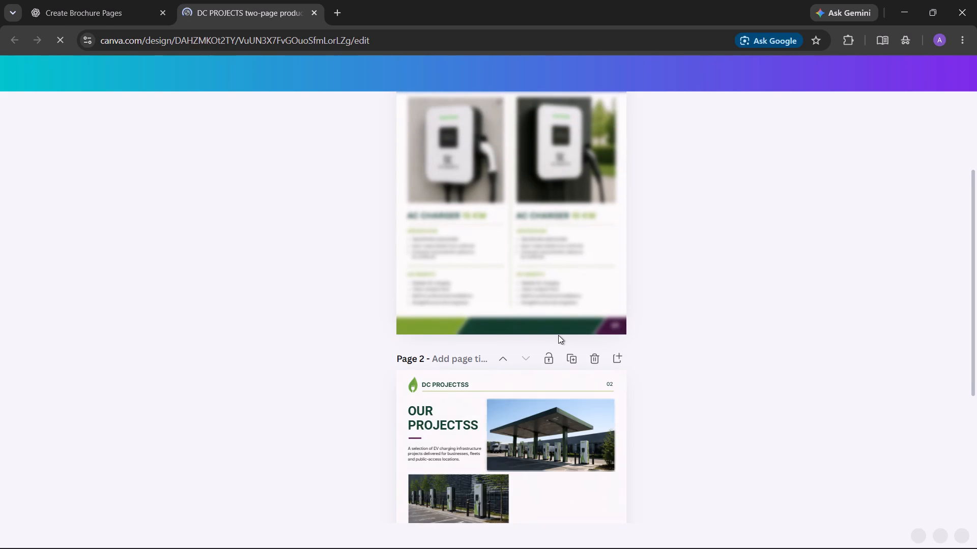
scroll(554, 313, "up", 2)
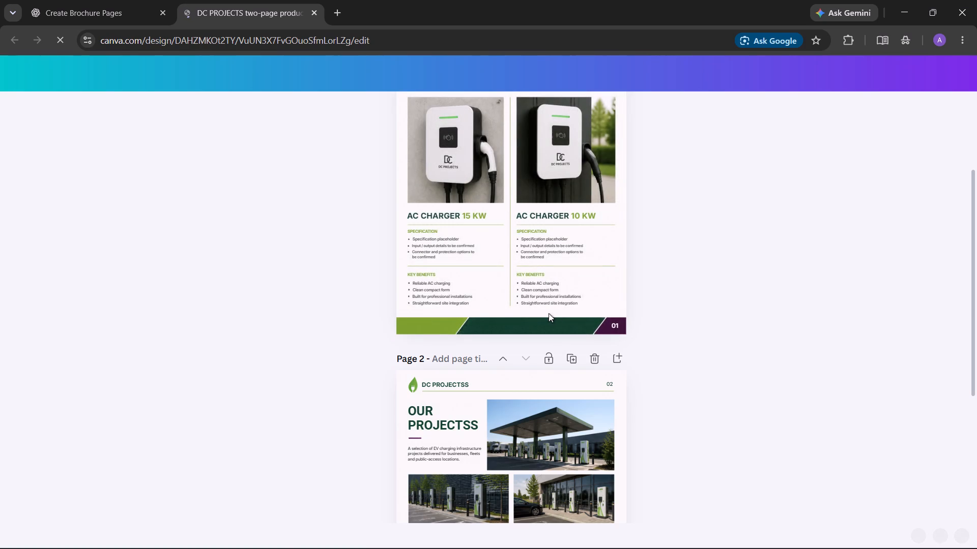
scroll(531, 319, "down", 3)
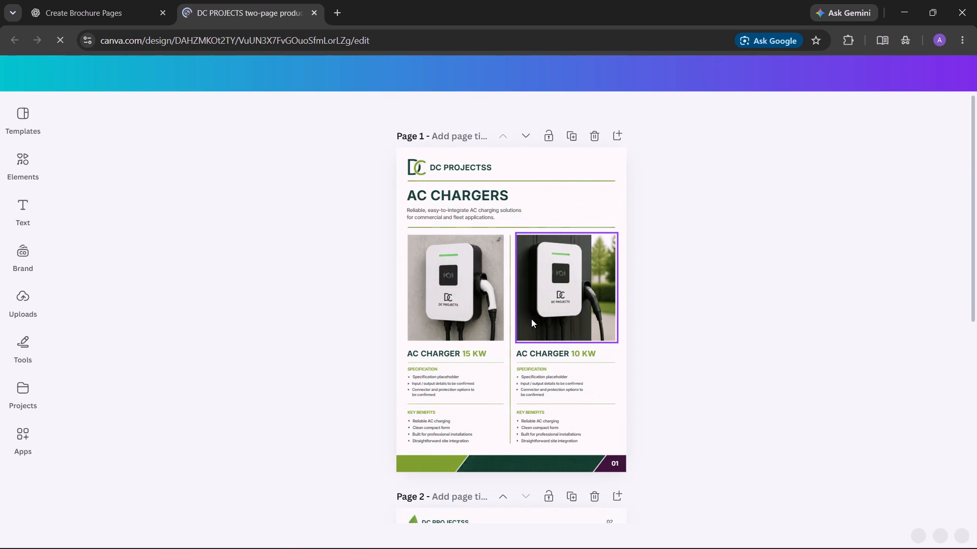
Create a public view link for sharing the two-page DC PROJECTS product brochure as a view-only design.
scroll(524, 373, "down", 1)
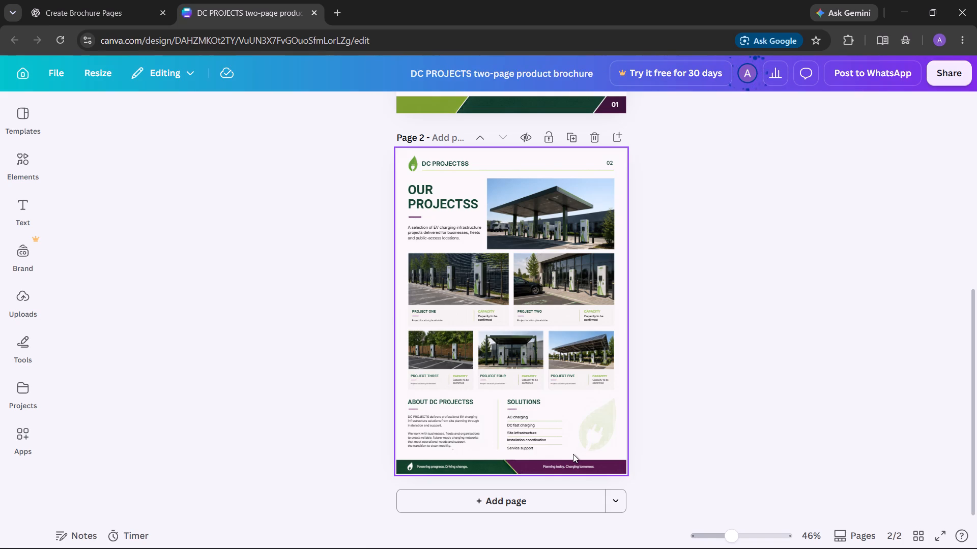
scroll(488, 346, "up", 2)
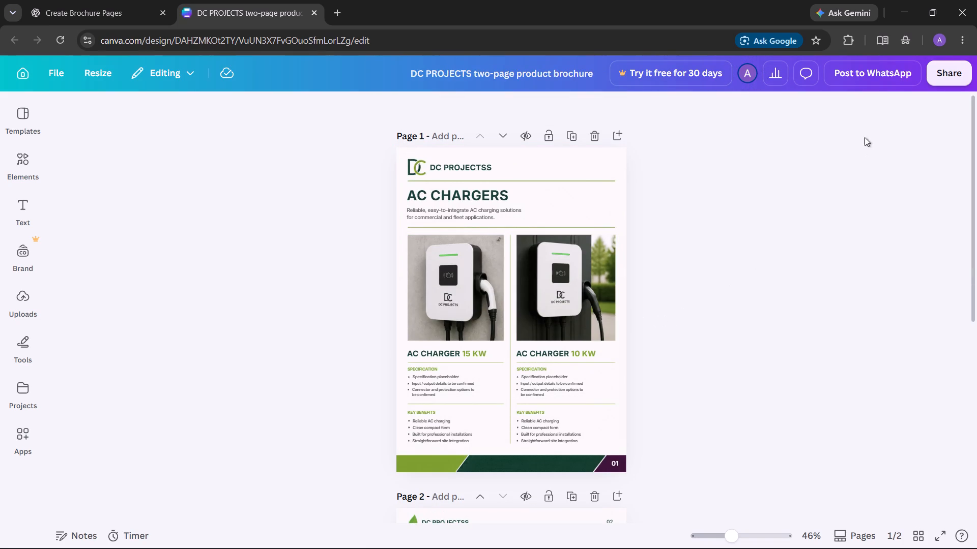
left_click(935, 74)
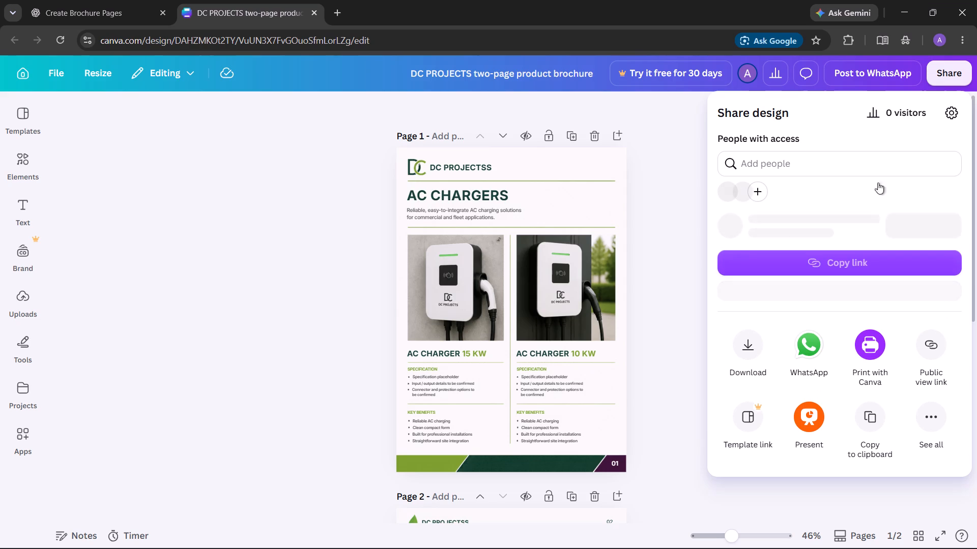
left_click(931, 375)
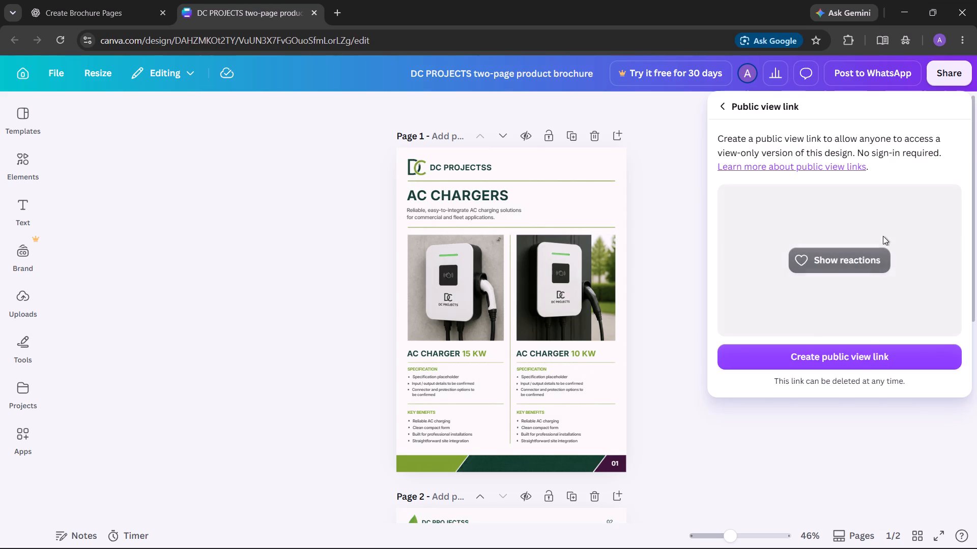
left_click(851, 362)
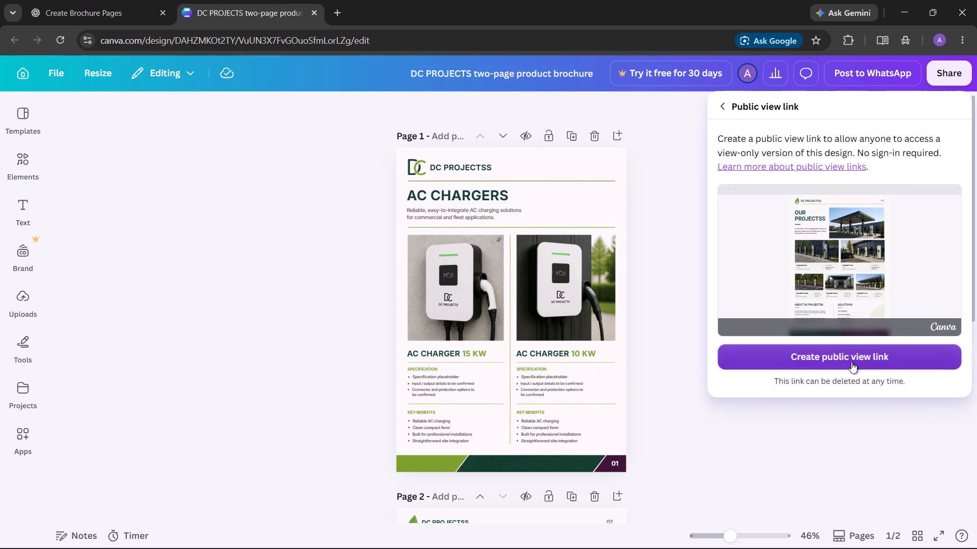
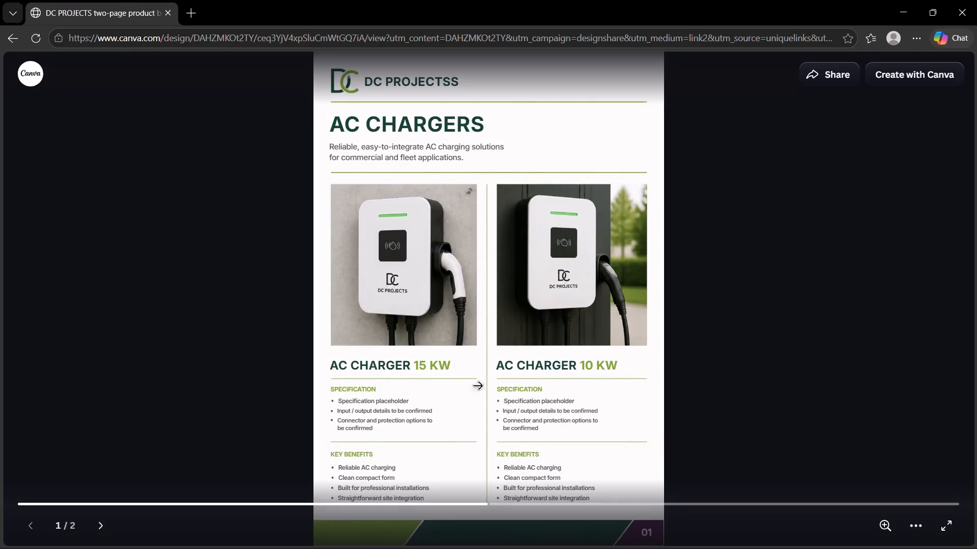
Page through the shared two-page DC PROJECTS brochure and examine the AC chargers page and the projects page.
left_click(762, 400)
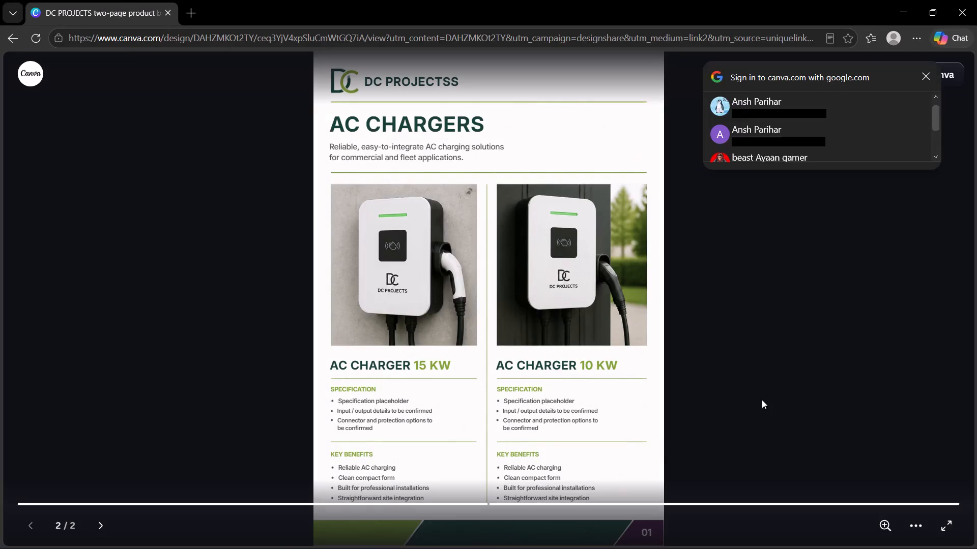
left_click(134, 303)
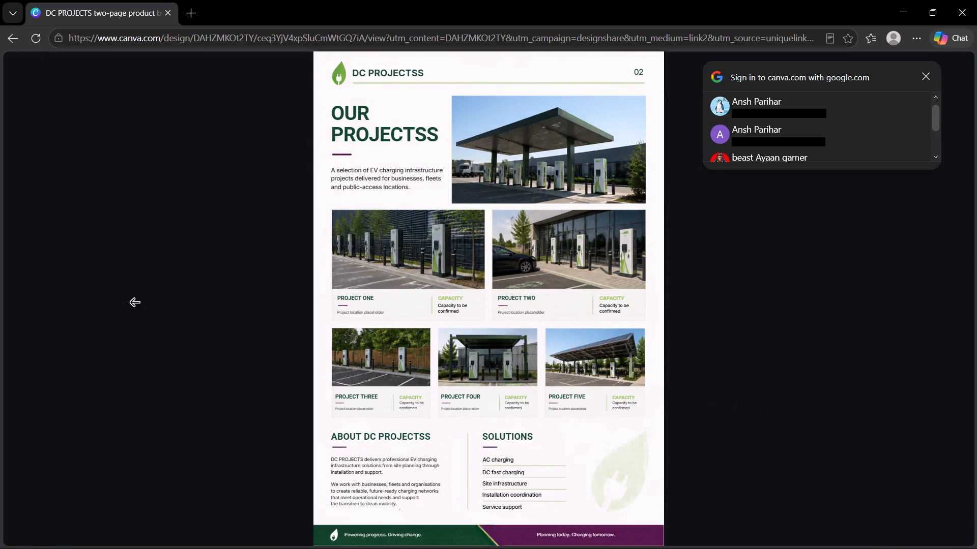
left_click(746, 314)
scroll(444, 439, "up", 2)
left_click_drag(355, 312, 363, 329)
left_click_drag(363, 329, 370, 346)
left_click(221, 328)
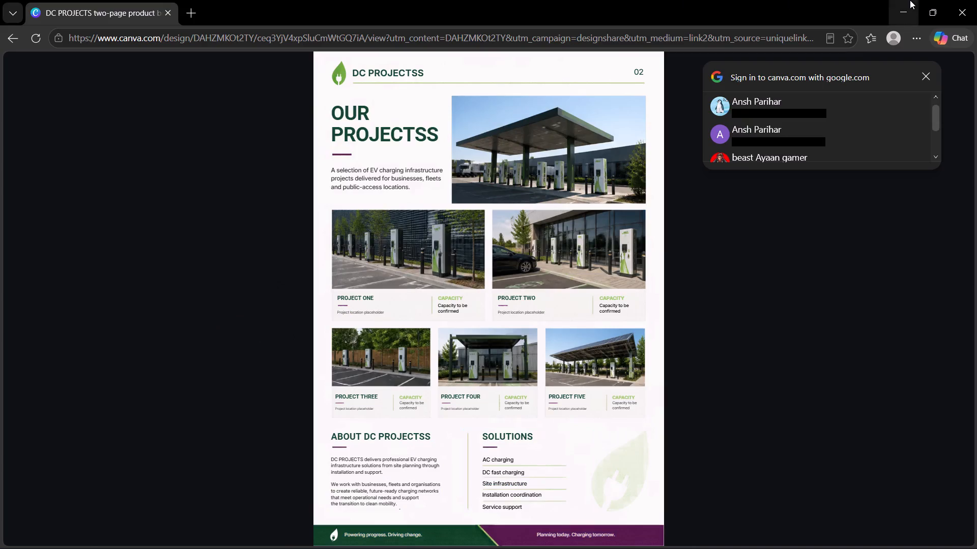
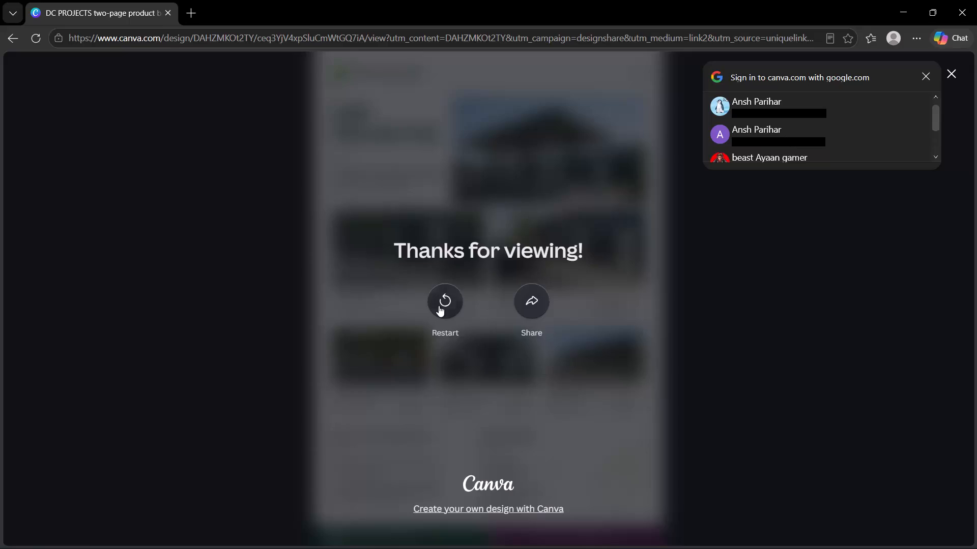
Switch from the shared brochure view in Microsoft Edge back to the Canva editor in Google Chrome.
key("Tab")
key("alt+Tab")
key("alt+Tab")
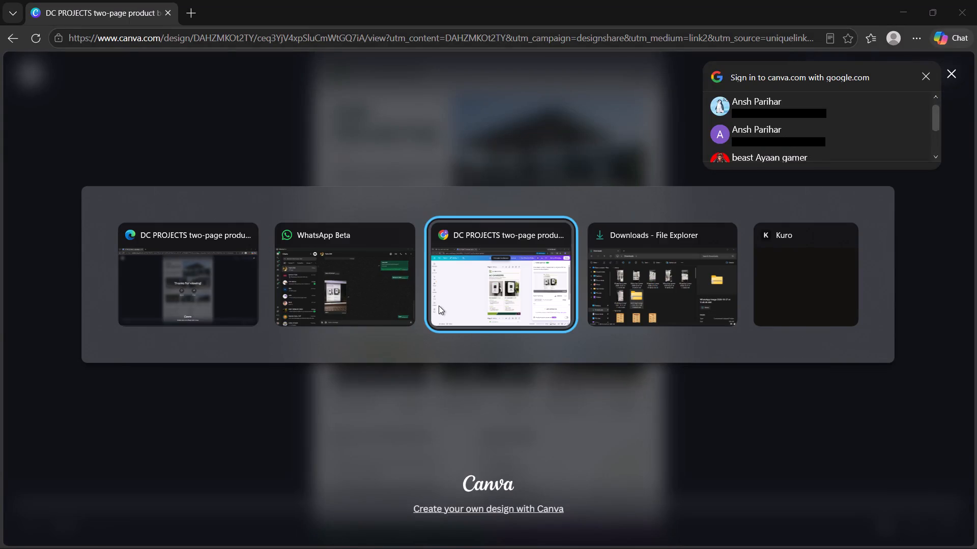
key("alt+Tab")
key("alt+Tab")
key("alt+Tab")
key("alt+Tab")
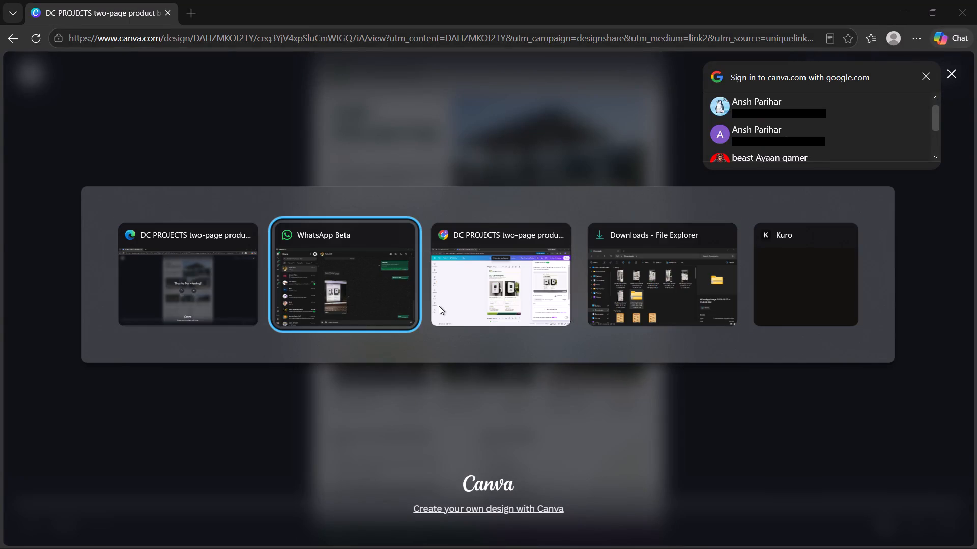
key("alt+Tab")
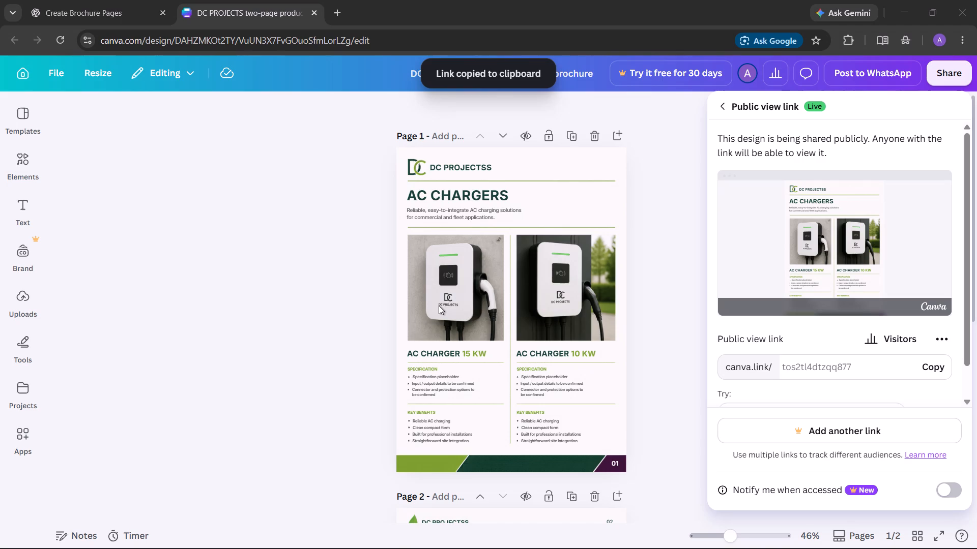
Set the brochure's access level to "Anyone with the link" in the Share design options and copy its link.
left_click(717, 109)
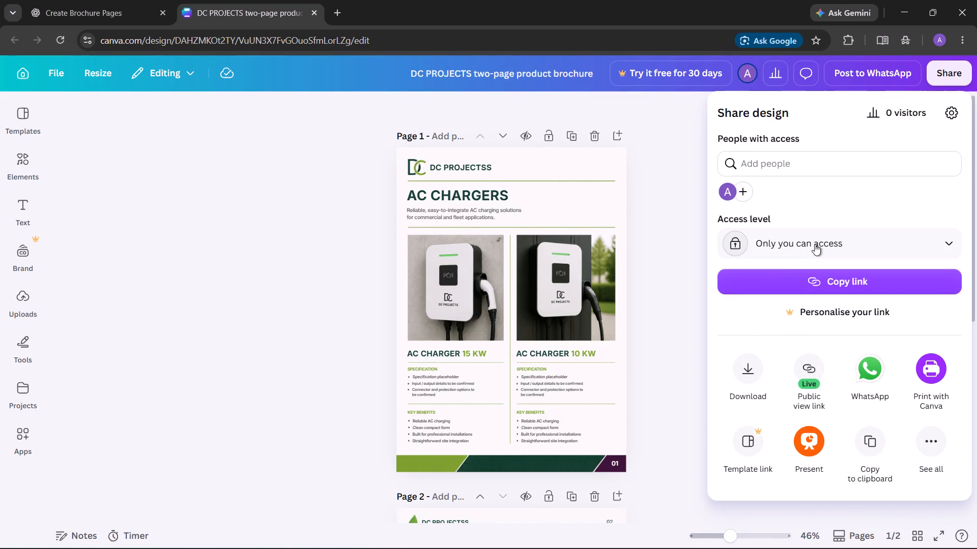
left_click(815, 244)
left_click(793, 314)
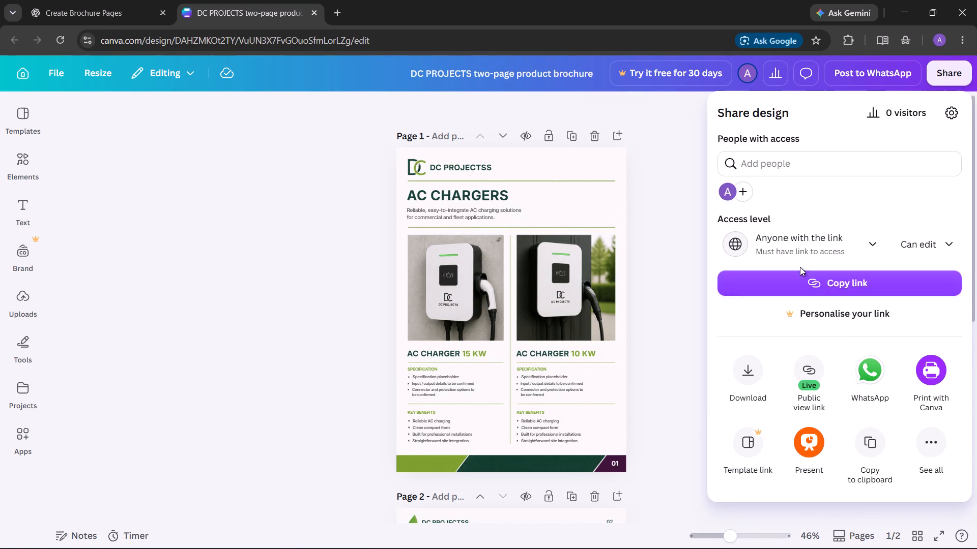
left_click(801, 278)
Switch from the Canva editor in Google Chrome to another open application window.
key("alt+Tab")
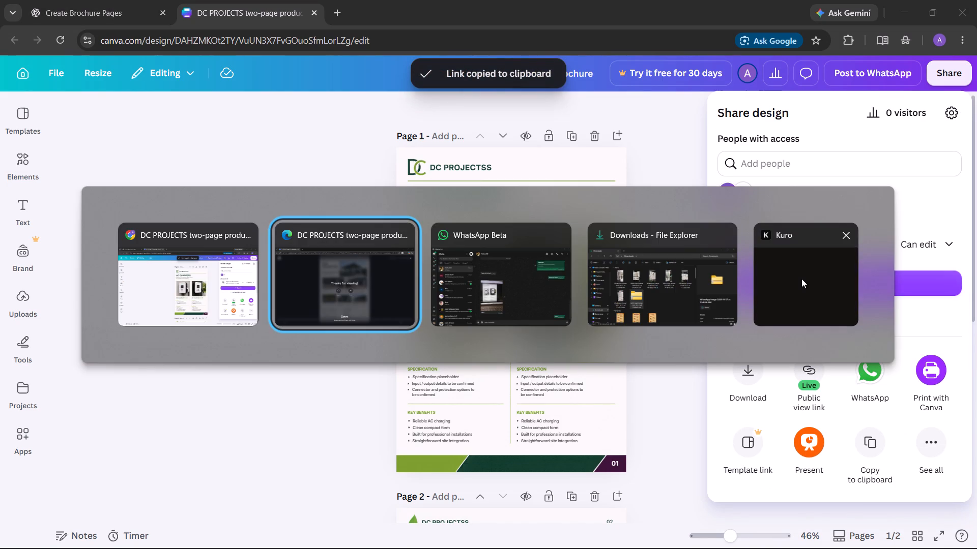
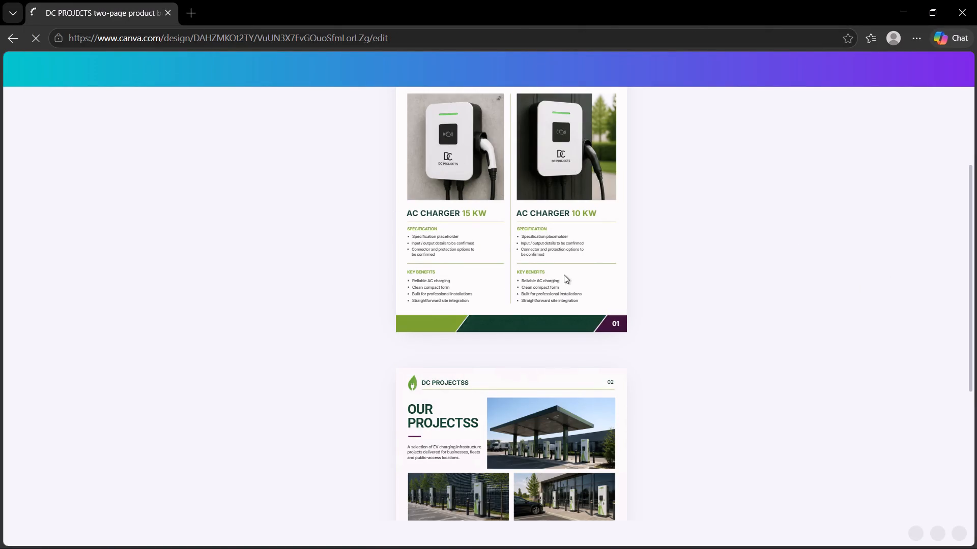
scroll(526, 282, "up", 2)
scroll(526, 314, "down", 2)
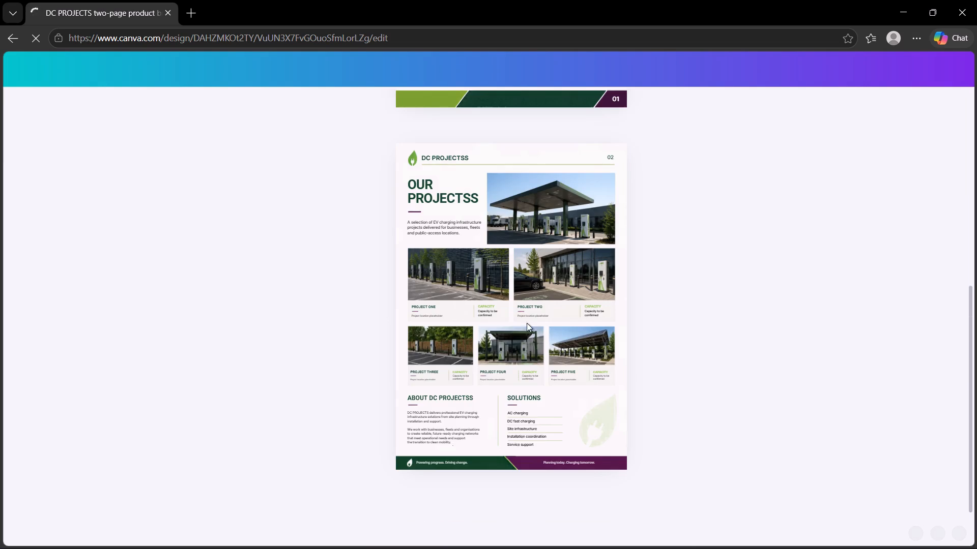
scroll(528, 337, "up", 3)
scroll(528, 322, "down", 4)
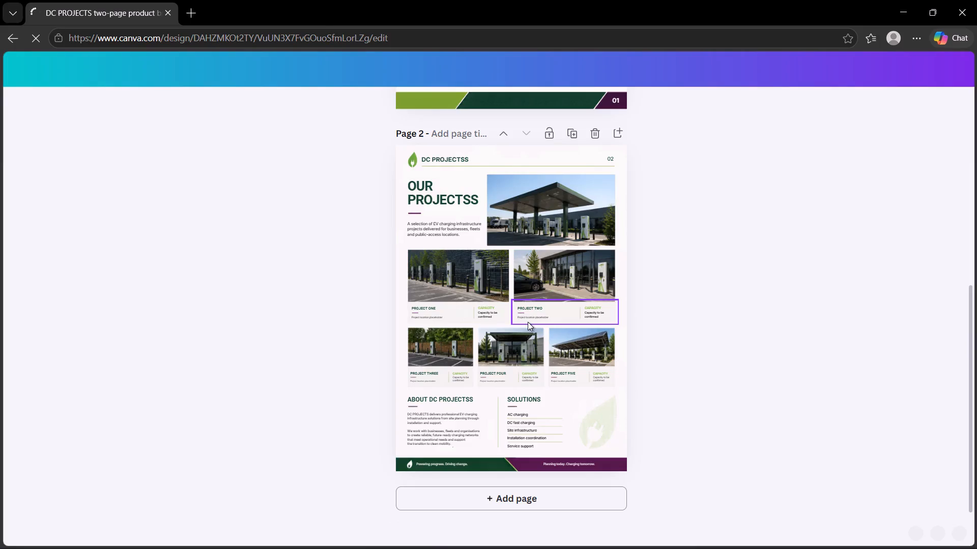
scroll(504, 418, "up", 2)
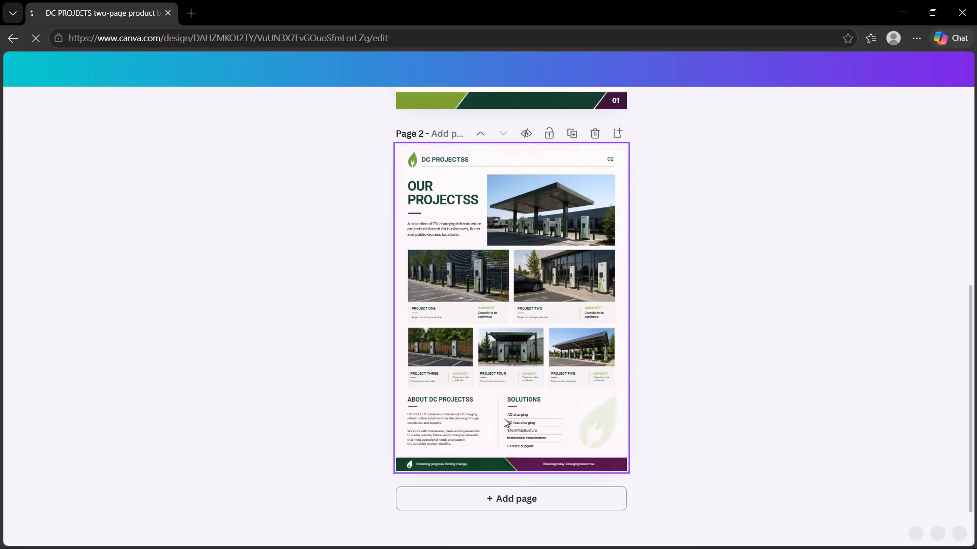
Dismiss the Canva log-in or sign-up prompt covering the shared brochure design.
scroll(504, 418, "up", 2)
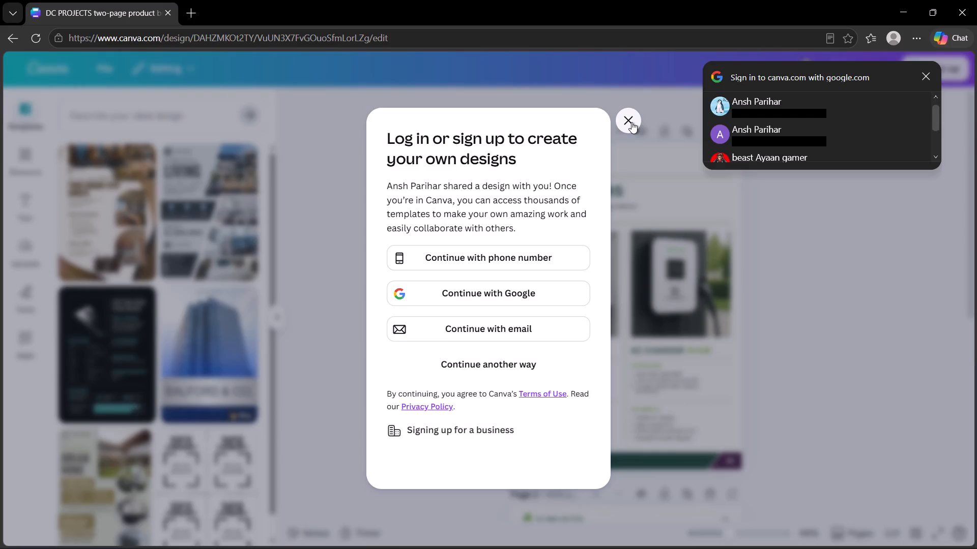
left_click(631, 122)
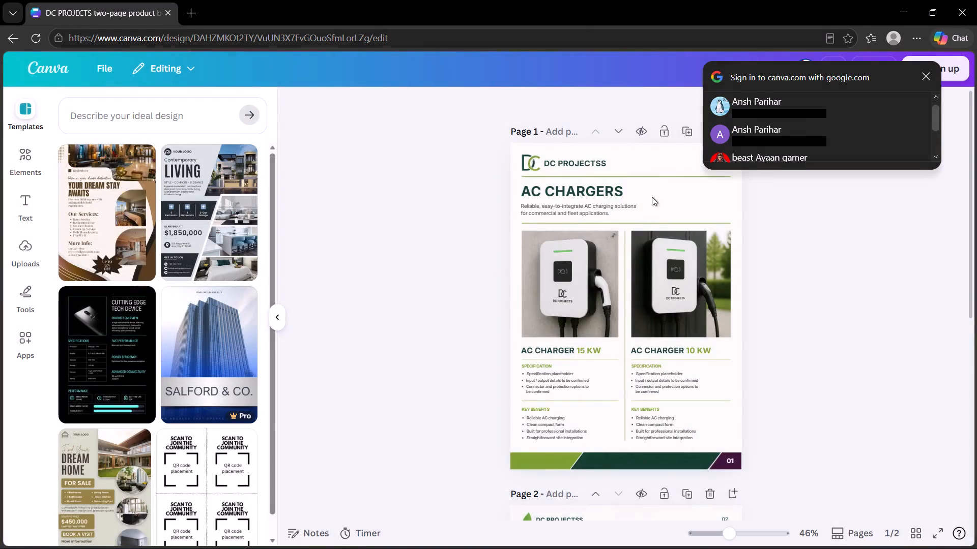
Examine the brochure's AC Chargers page and Our Projects page, and dismiss the Google sign-in prompt covering part of the design.
scroll(565, 467, "down", 4)
scroll(565, 467, "up", 5)
scroll(565, 467, "down", 4)
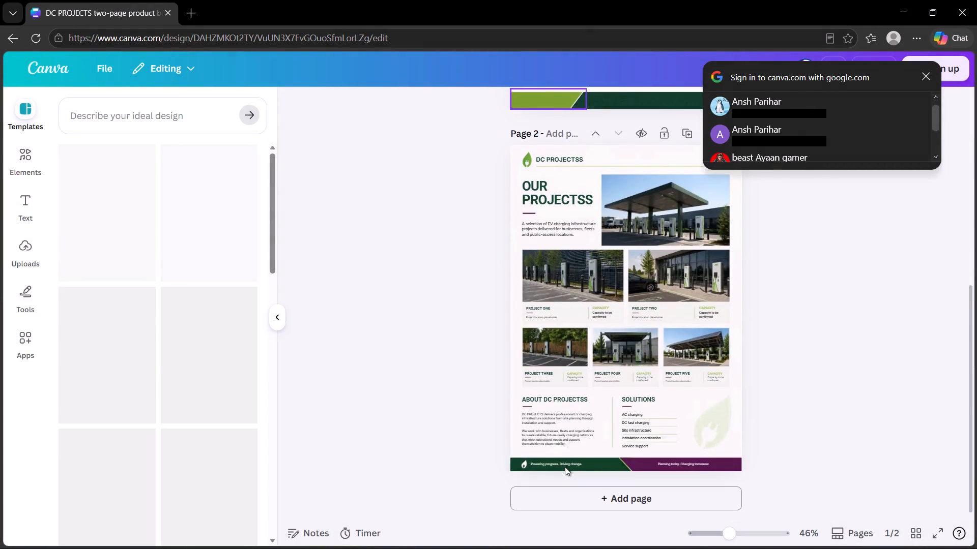
scroll(565, 467, "up", 2)
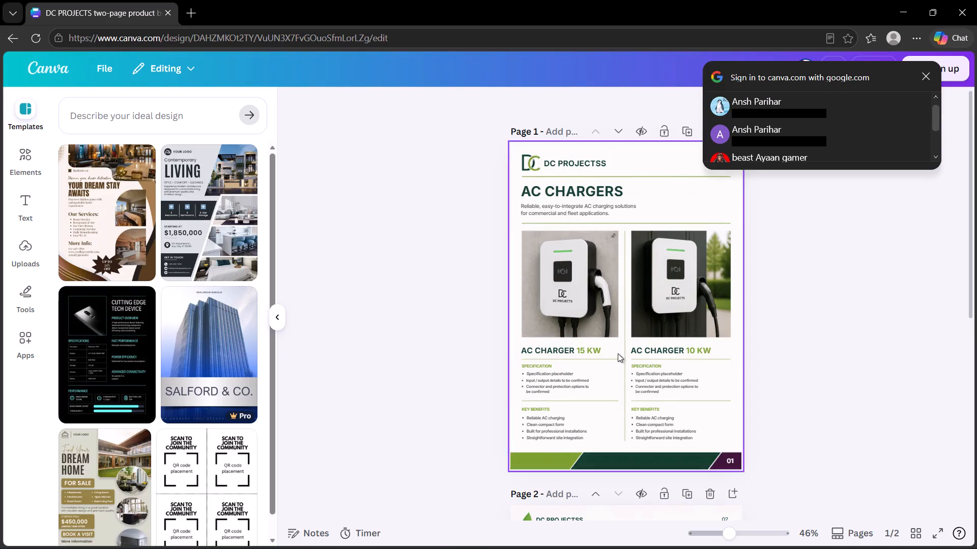
scroll(620, 446, "down", 2)
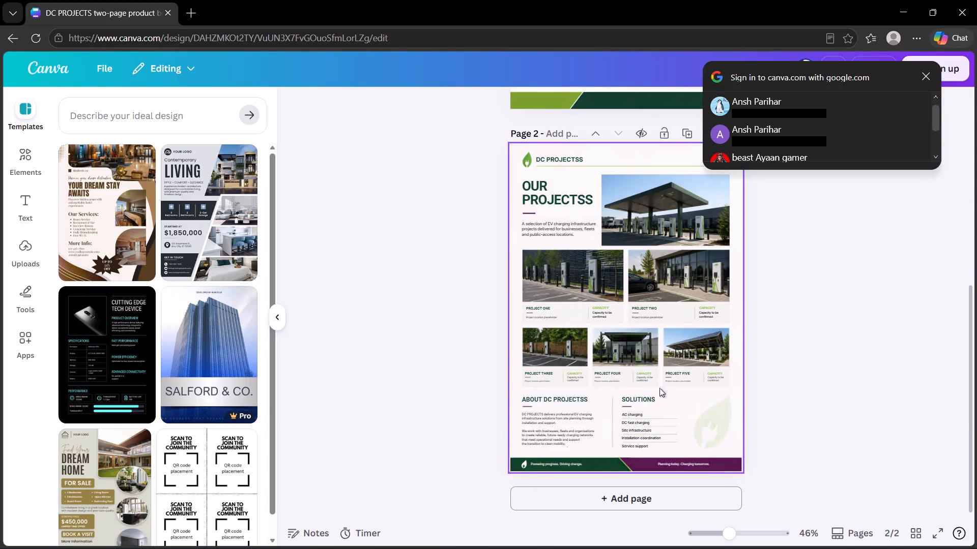
left_click(926, 73)
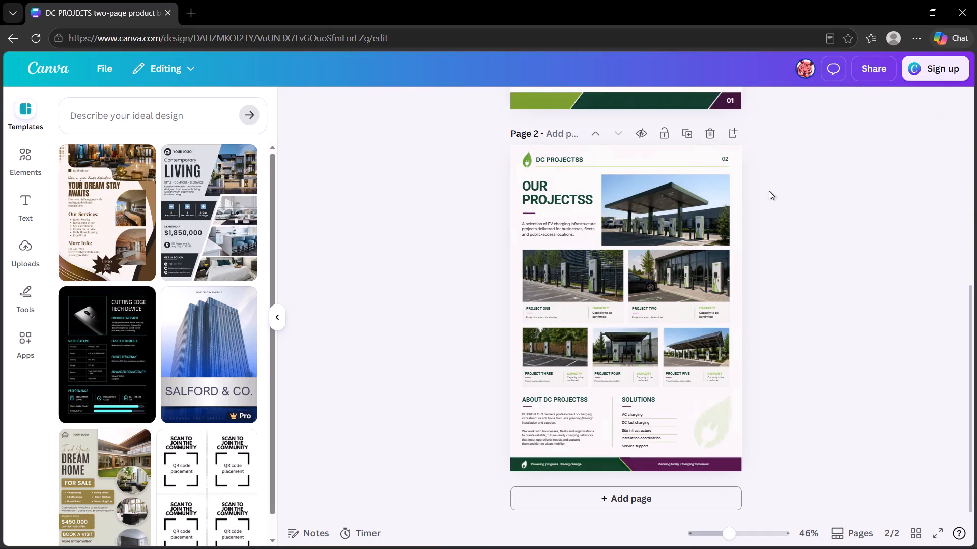
scroll(594, 368, "up", 3)
scroll(594, 368, "down", 2)
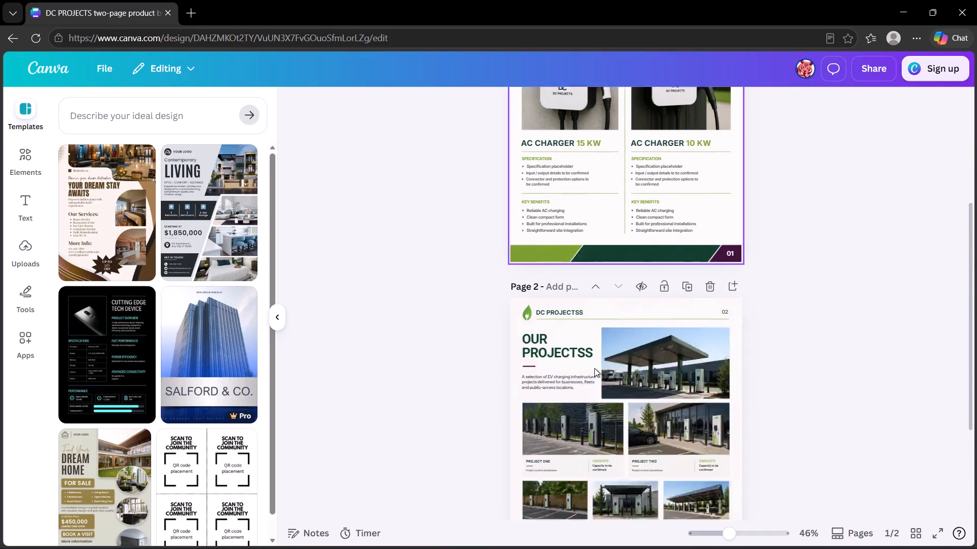
scroll(594, 368, "down", 2)
scroll(594, 368, "up", 3)
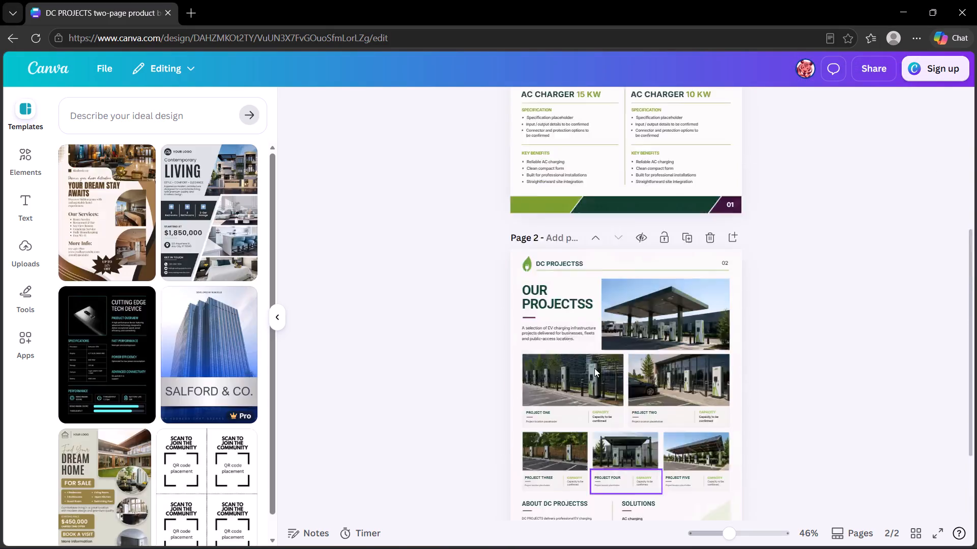
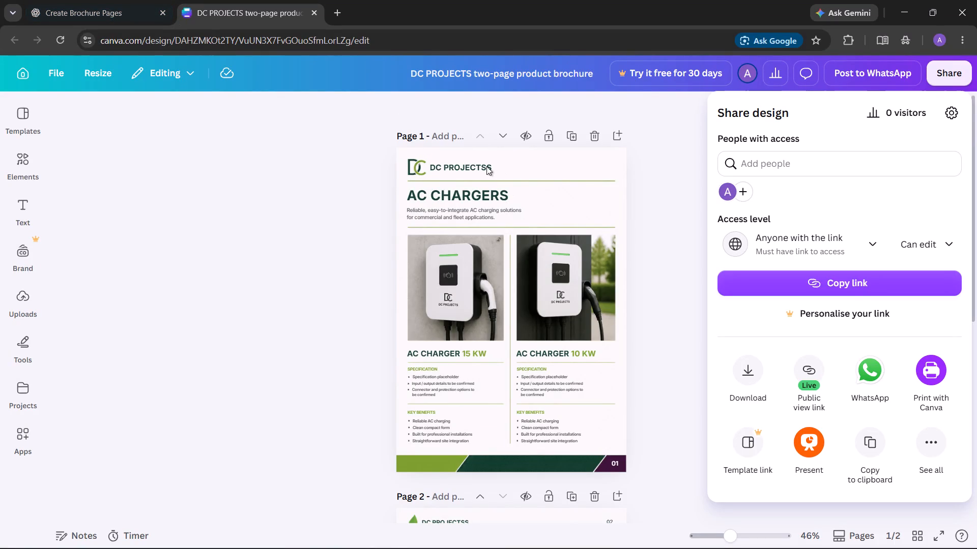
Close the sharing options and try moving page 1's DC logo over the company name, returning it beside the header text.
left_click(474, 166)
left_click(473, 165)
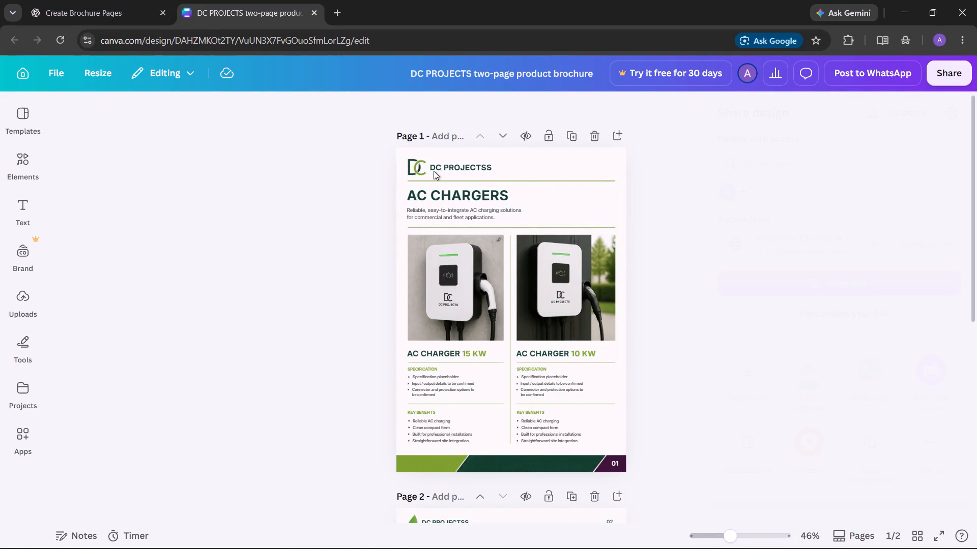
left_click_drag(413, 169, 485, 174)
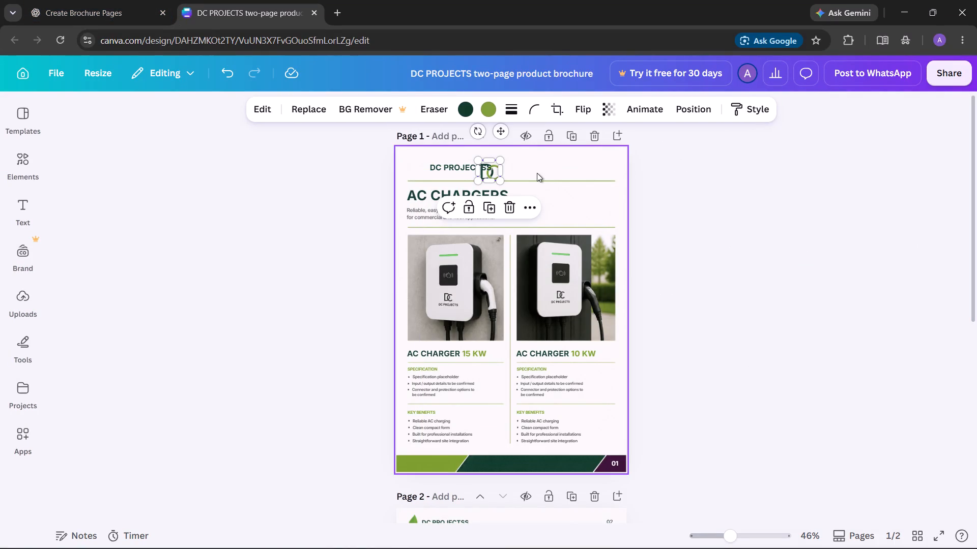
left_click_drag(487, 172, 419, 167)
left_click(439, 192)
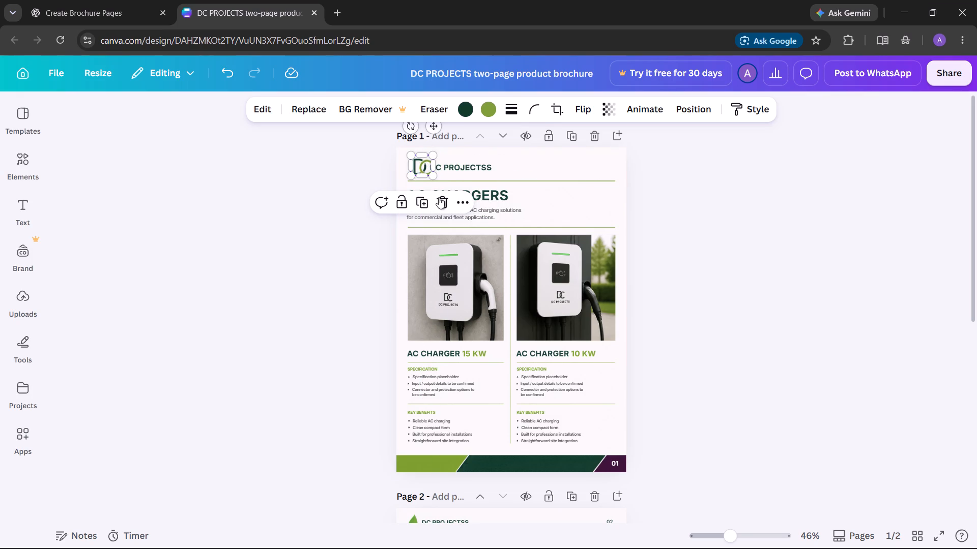
Delete the DC logo and the company name text from the page 1 header.
left_click(439, 197)
left_click(452, 170)
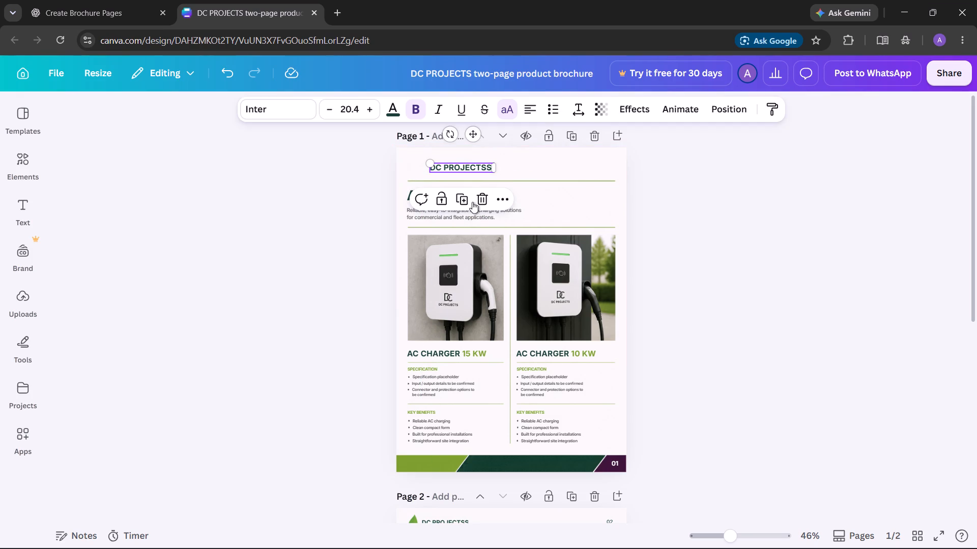
left_click(478, 199)
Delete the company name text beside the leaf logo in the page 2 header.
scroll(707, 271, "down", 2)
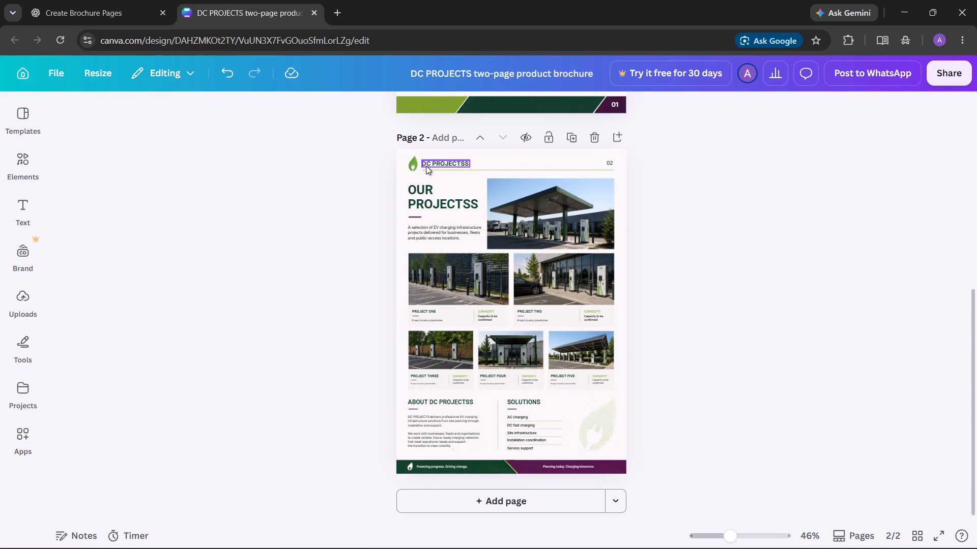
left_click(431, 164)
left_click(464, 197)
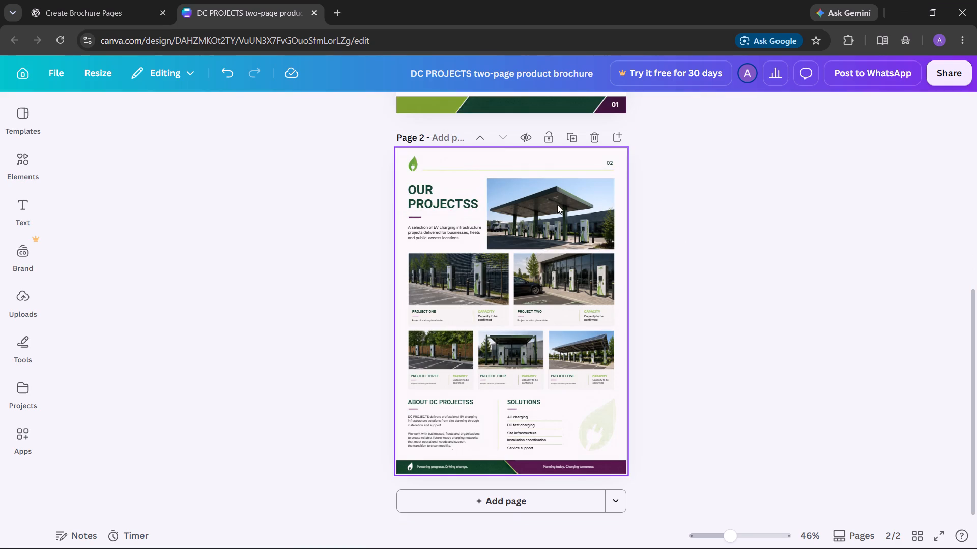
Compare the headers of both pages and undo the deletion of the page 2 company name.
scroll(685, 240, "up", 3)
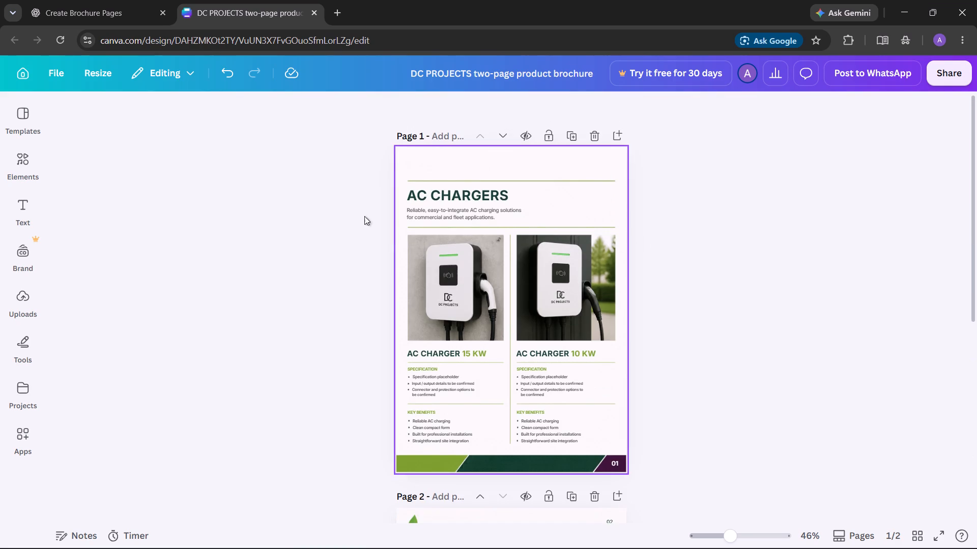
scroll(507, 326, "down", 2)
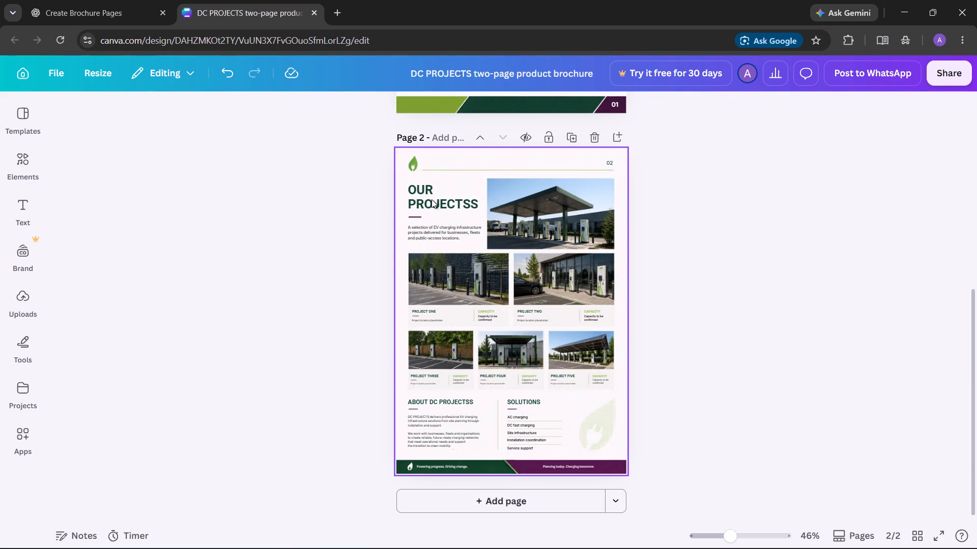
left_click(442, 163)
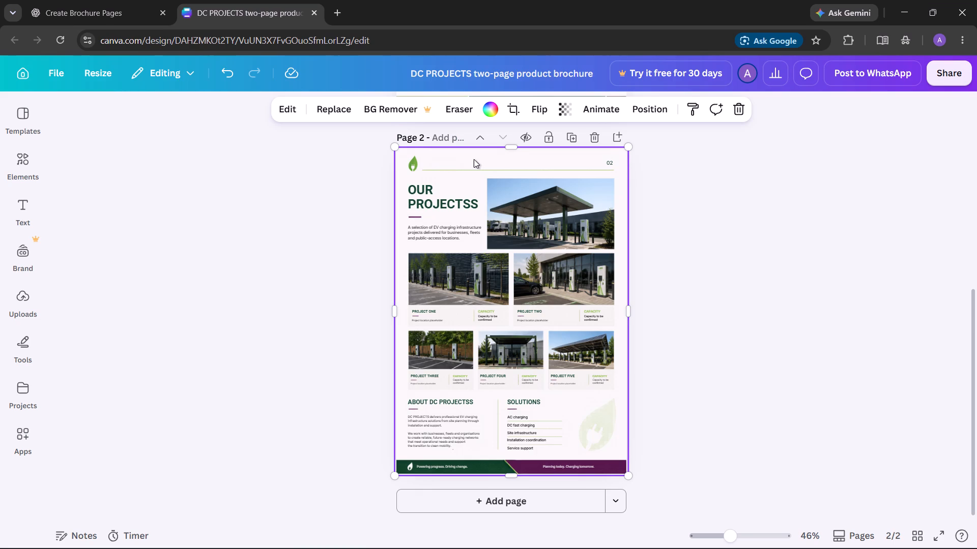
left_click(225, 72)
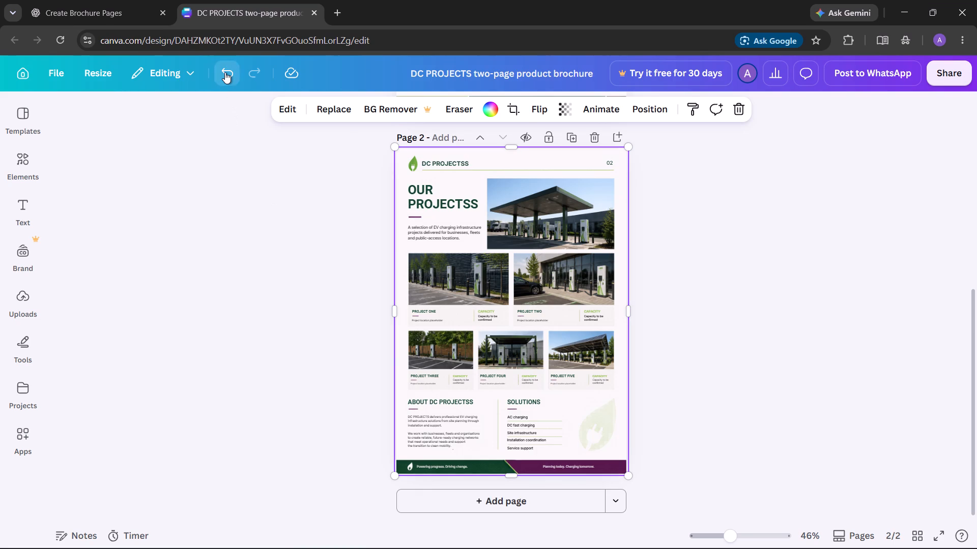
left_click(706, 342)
Check which page 1 elements can be selected separately: the header area, the AC CHARGERS heading and the two charger photos.
scroll(706, 342, "up", 2)
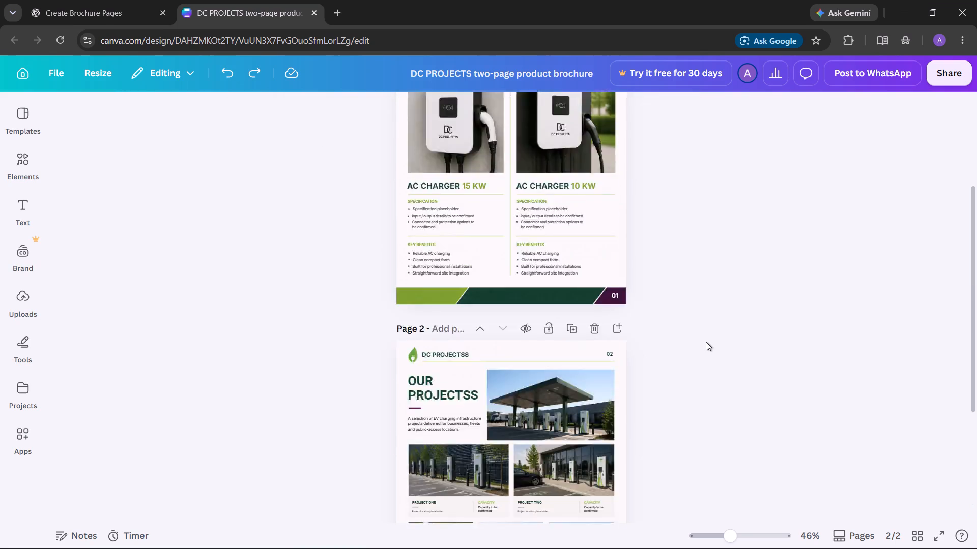
scroll(706, 342, "down", 2)
scroll(706, 342, "up", 3)
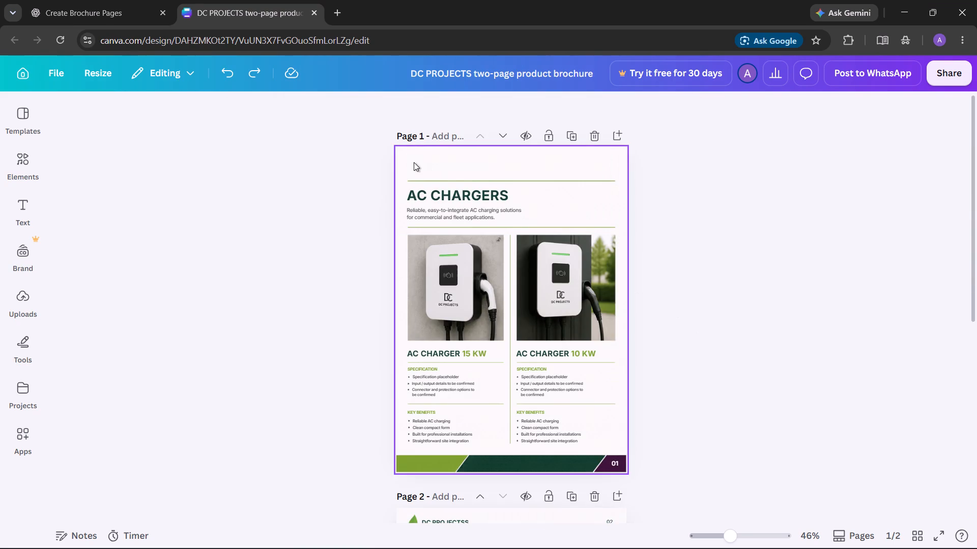
left_click(411, 160)
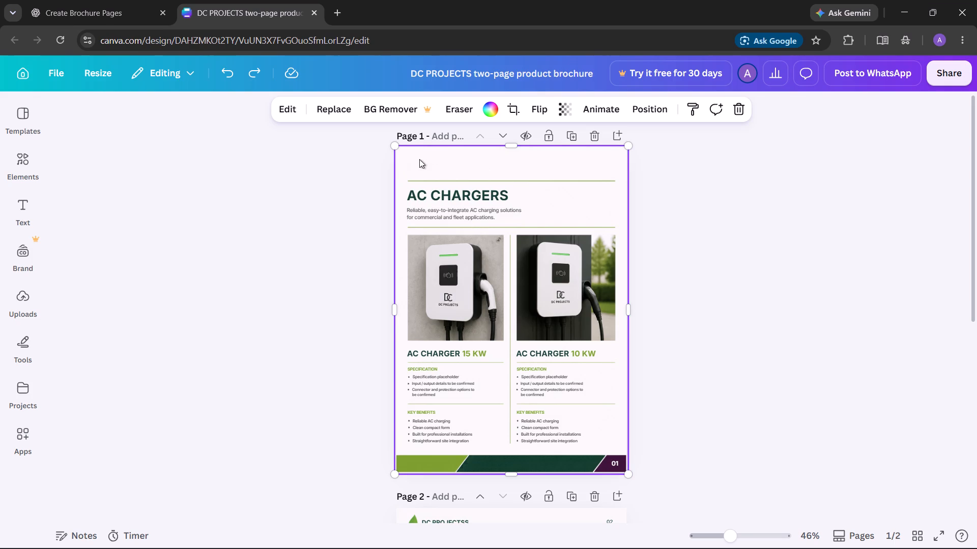
left_click(442, 195)
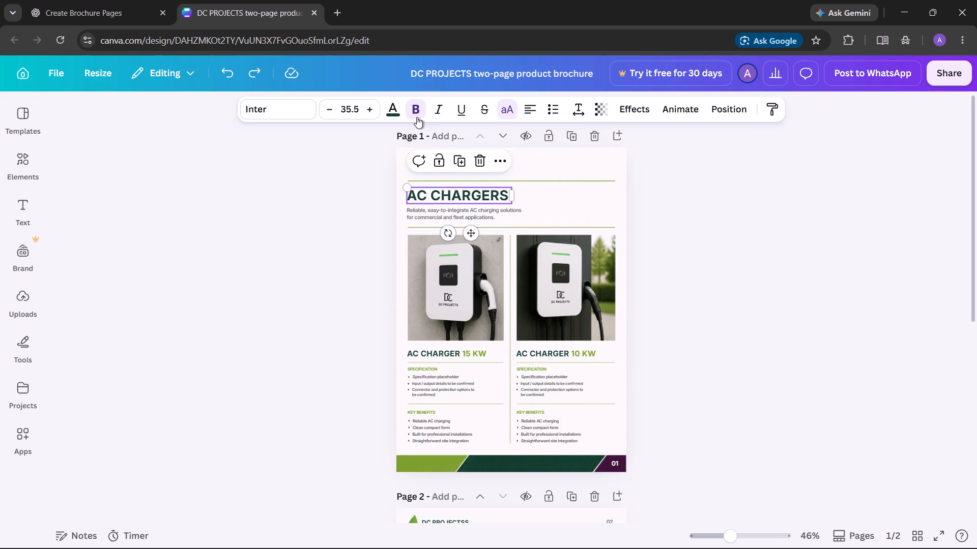
left_click(733, 258)
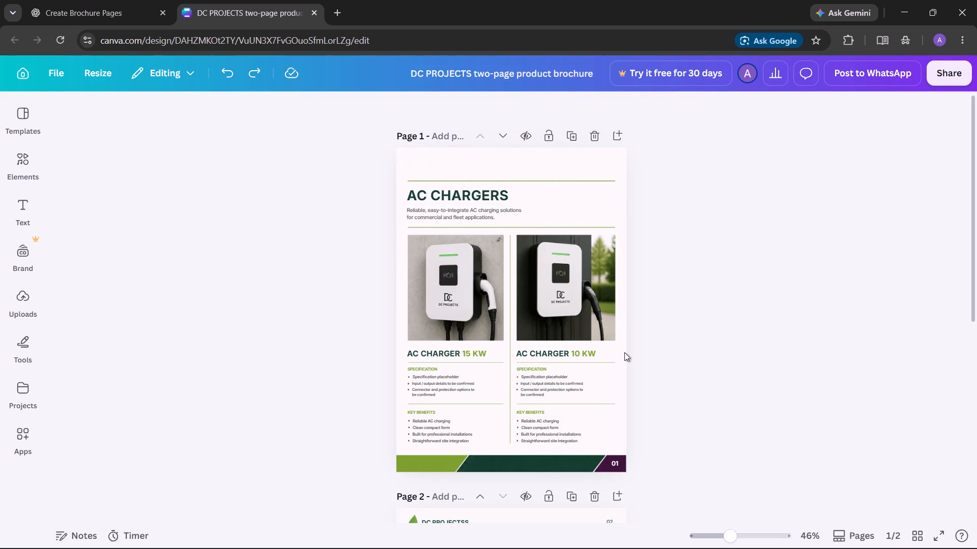
left_click(482, 303)
left_click(588, 300)
left_click(475, 294)
left_click(552, 299)
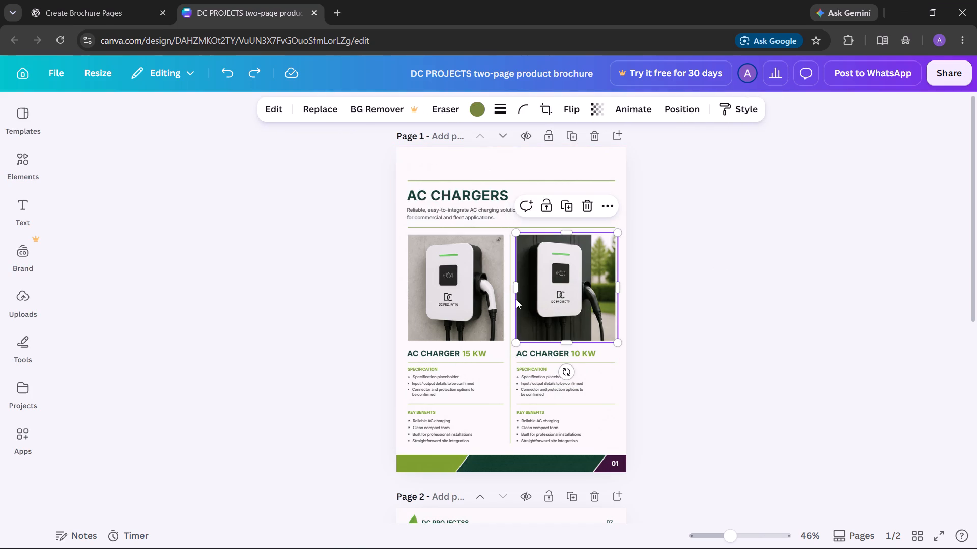
left_click(472, 299)
left_click(755, 320)
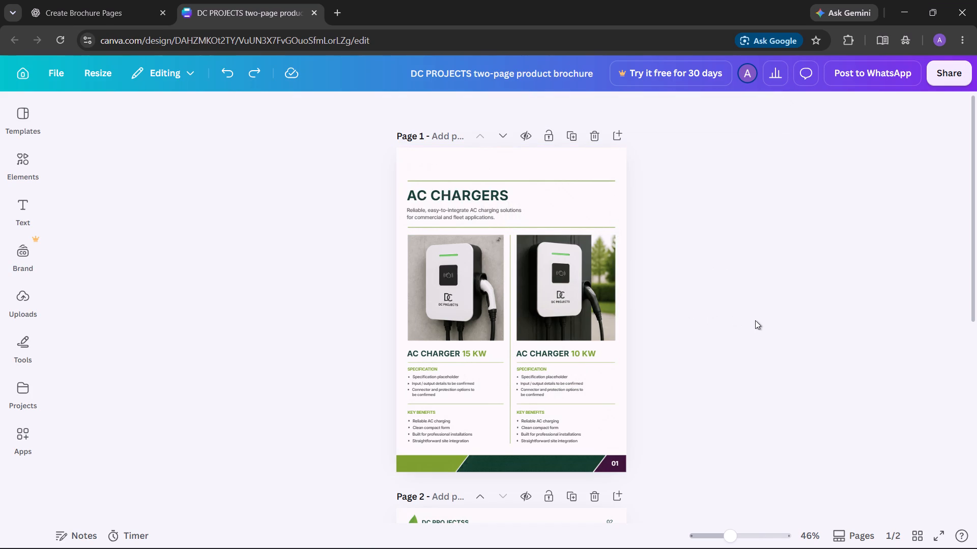
left_click(430, 286)
left_click(554, 304)
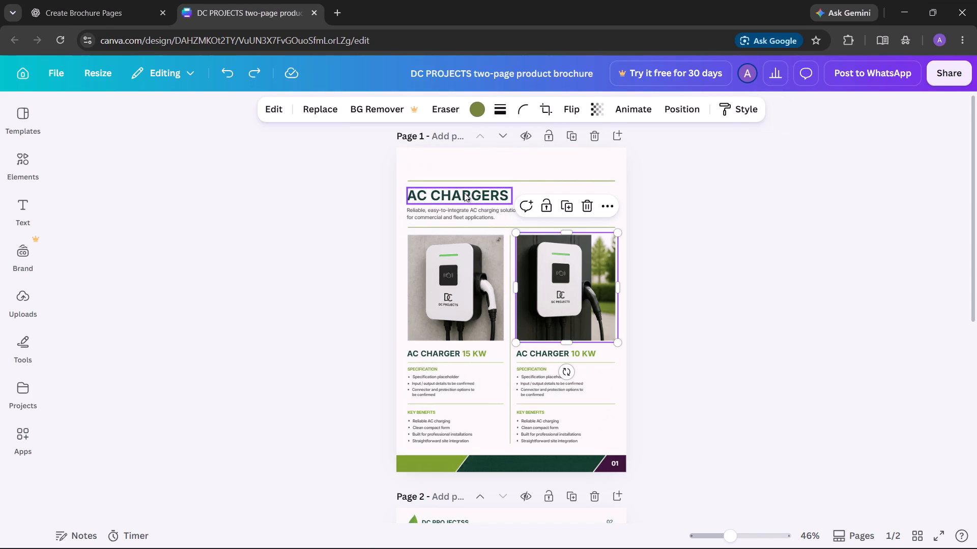
left_click(465, 194)
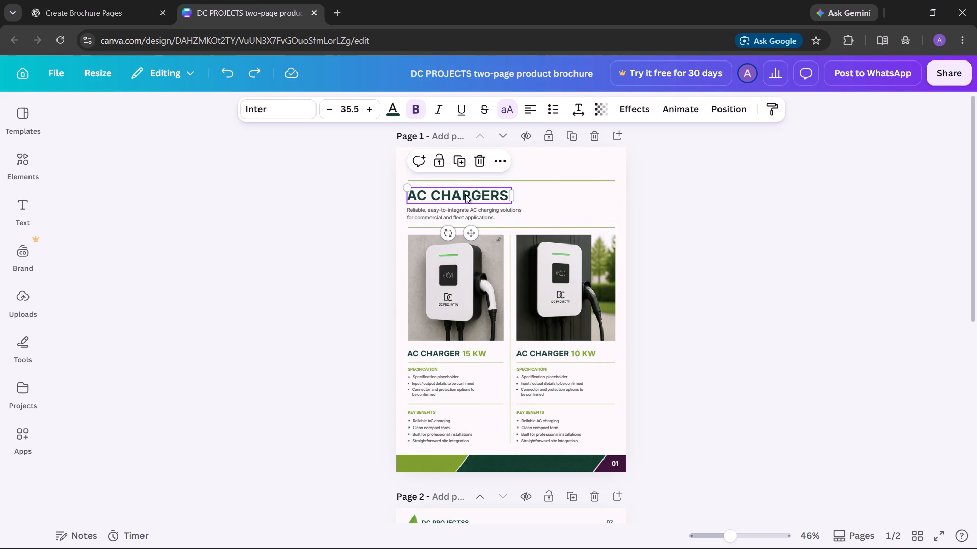
Examine both brochure pages at a closer zoom, from the AC chargers layout to the project cards, company text and footer.
scroll(580, 348, "down", 2)
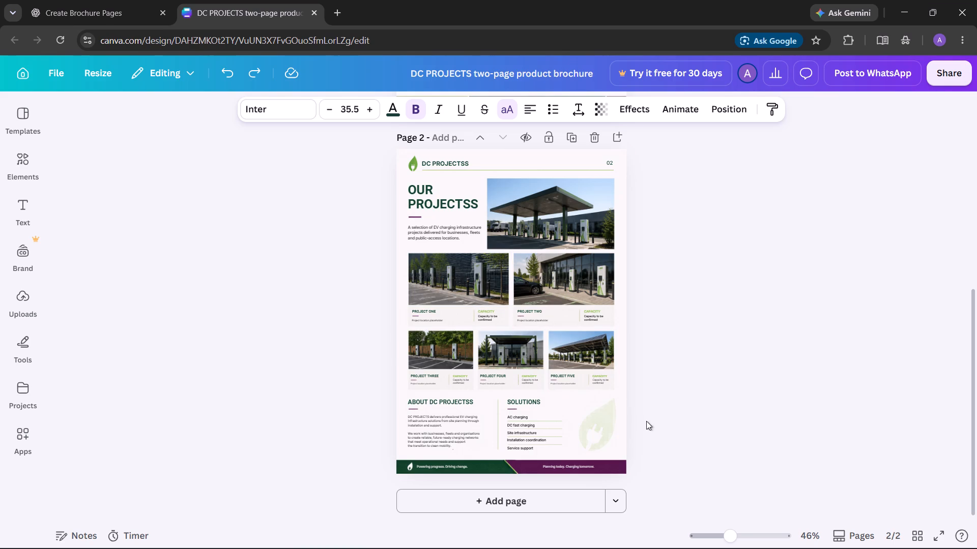
scroll(679, 416, "up", 5, "ctrl")
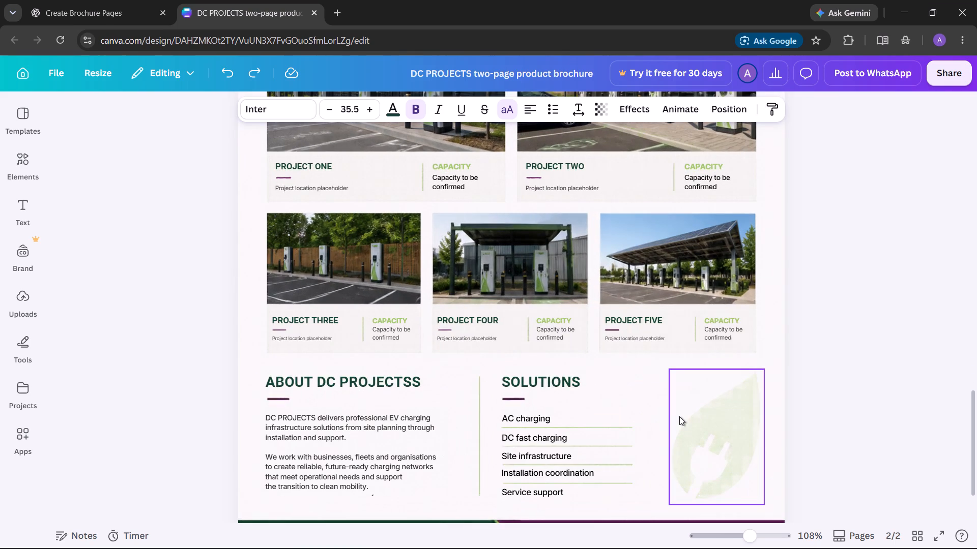
scroll(679, 416, "down", 1, "ctrl")
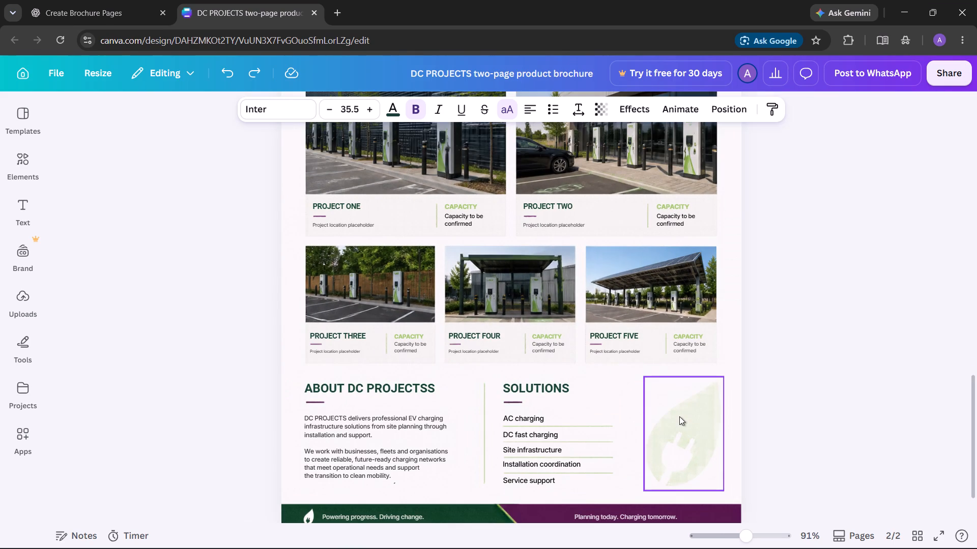
scroll(763, 355, "up", 4)
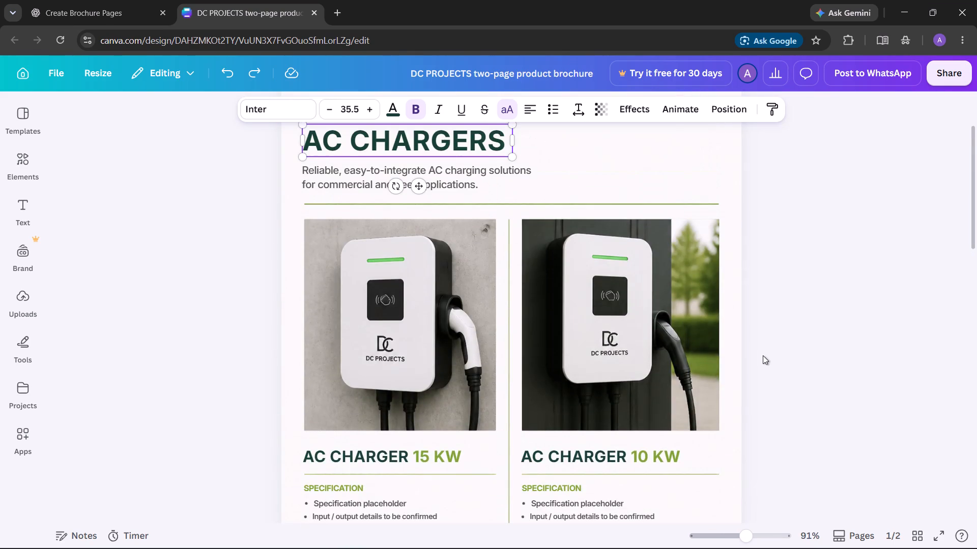
scroll(761, 355, "up", 2)
scroll(759, 357, "down", 4)
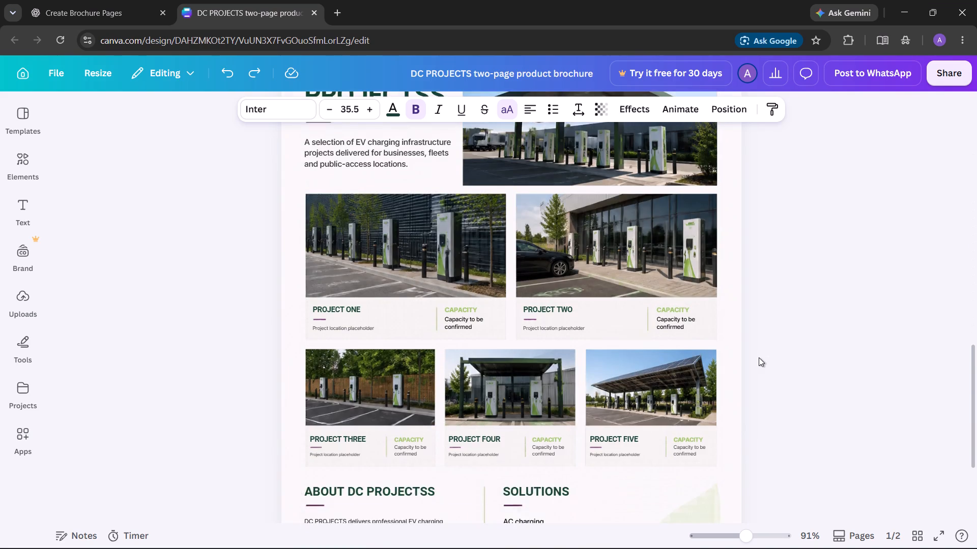
scroll(759, 357, "down", 3)
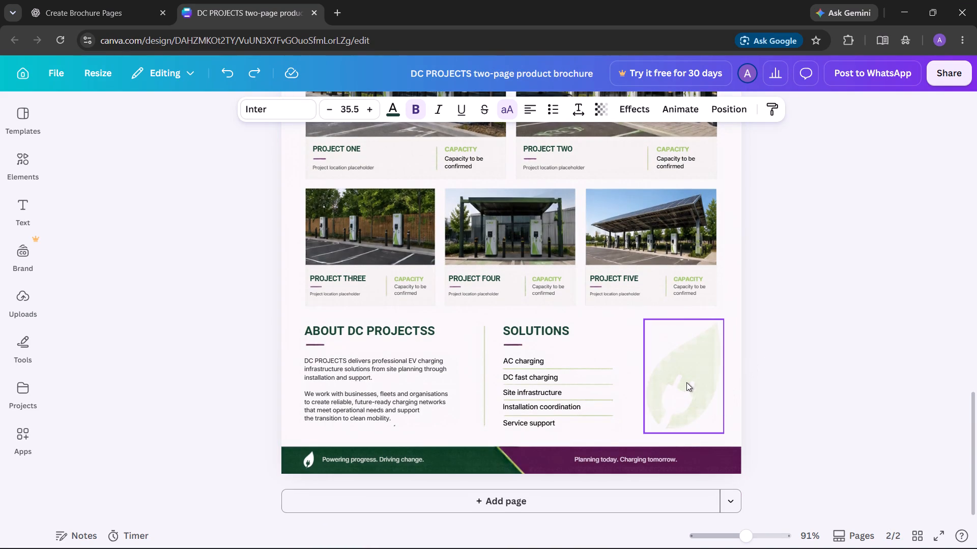
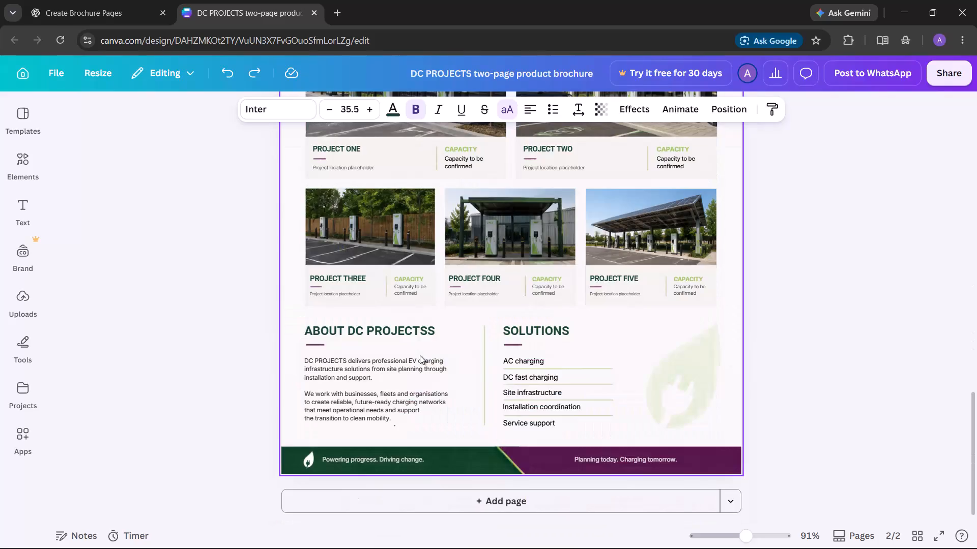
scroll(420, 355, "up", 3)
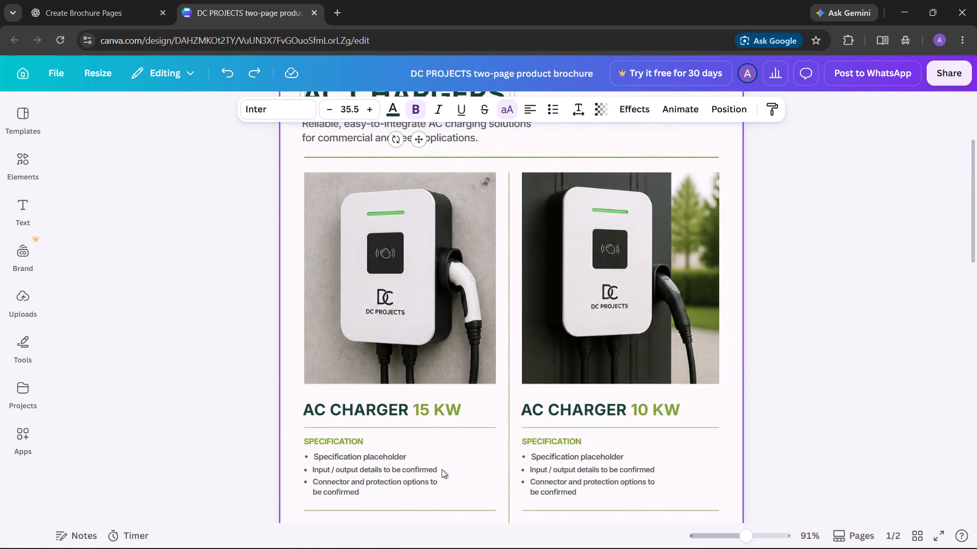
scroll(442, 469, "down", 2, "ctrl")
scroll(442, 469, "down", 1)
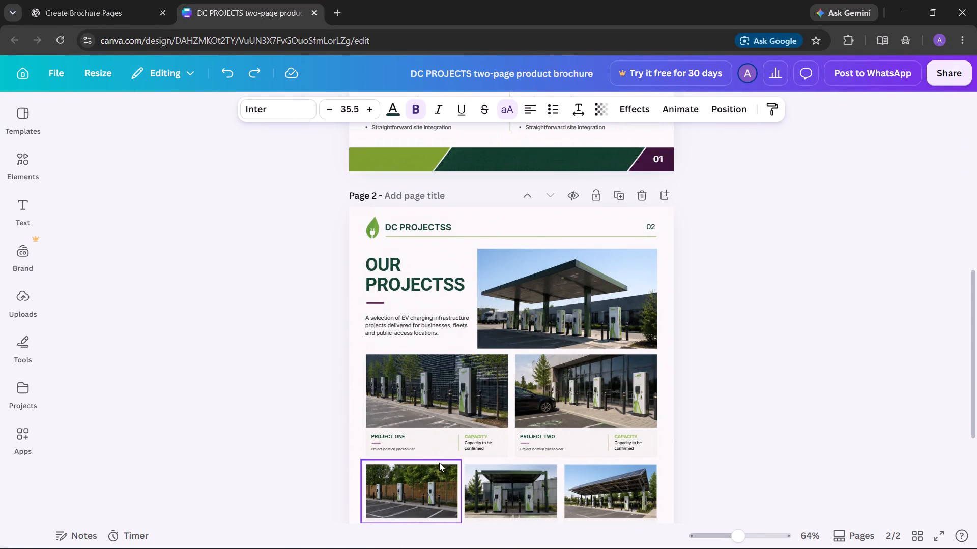
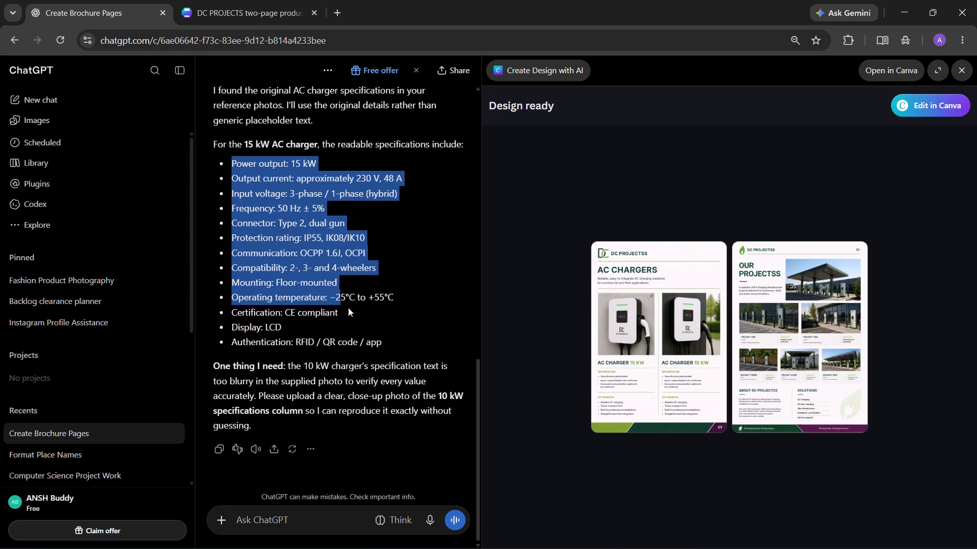
left_click_drag(348, 308, 388, 352)
right_click(301, 284)
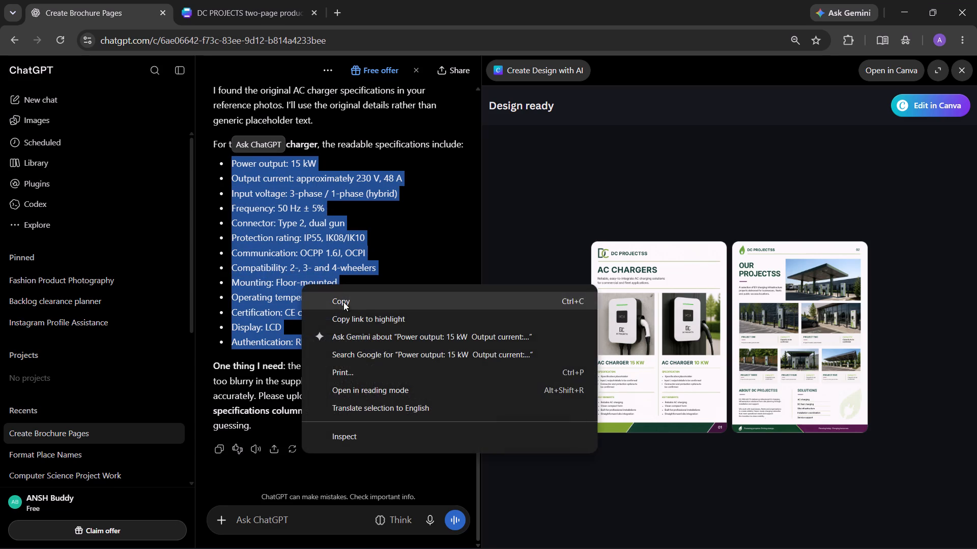
left_click(343, 302)
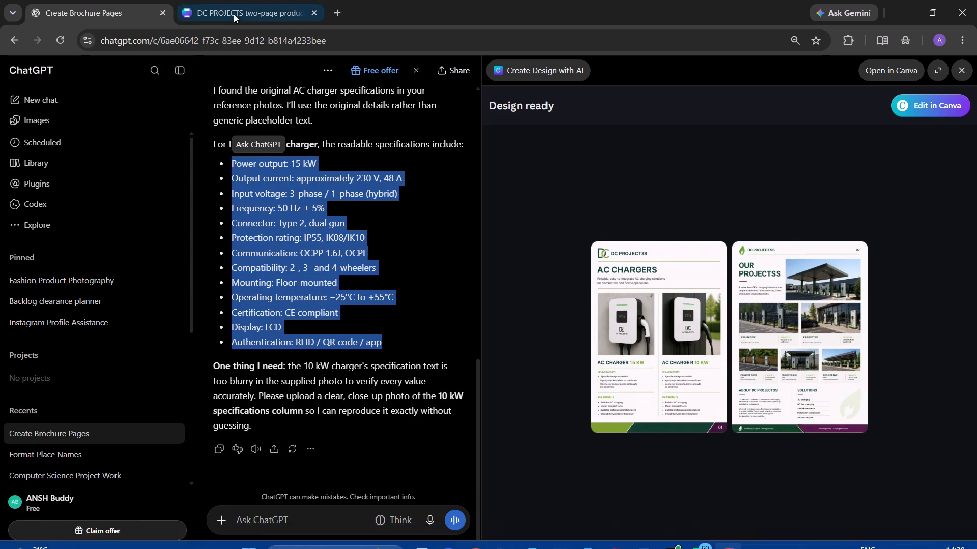
In the Canva brochure, delete the KEY BENEFITS heading and its four bullets from the AC CHARGER 15 KW column on page 1.
left_click(241, 3)
scroll(384, 362, "down", 1)
scroll(389, 349, "up", 1)
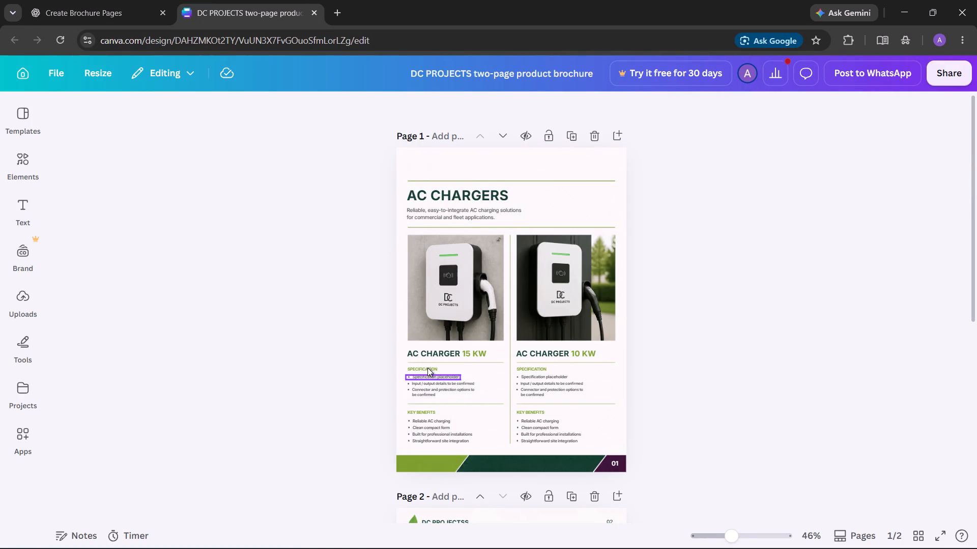
scroll(427, 368, "up", 4, "ctrl")
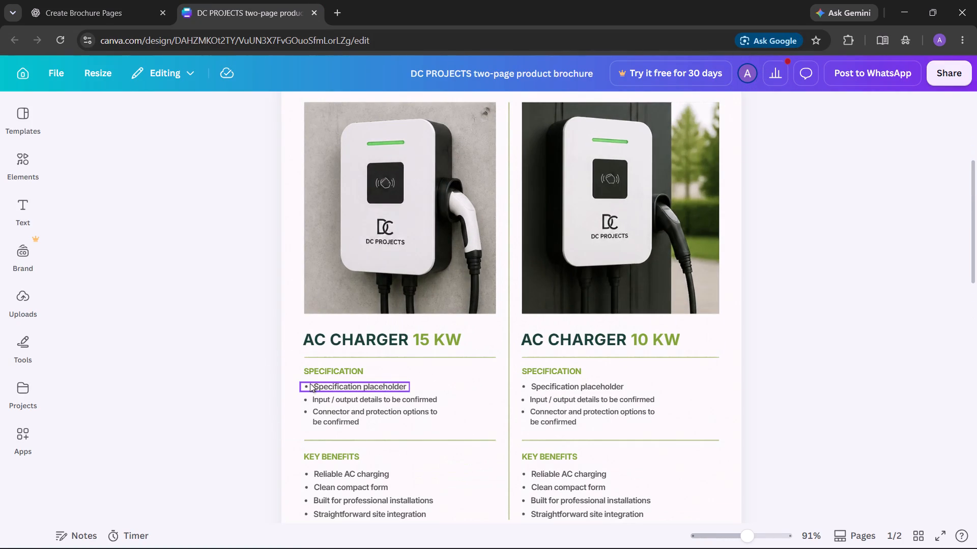
left_click(319, 457)
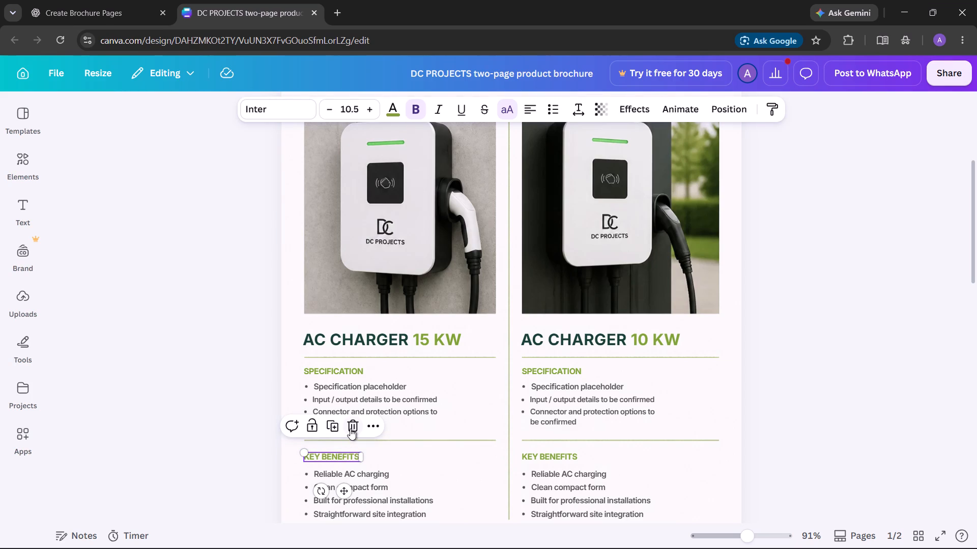
left_click(351, 429)
left_click(355, 469)
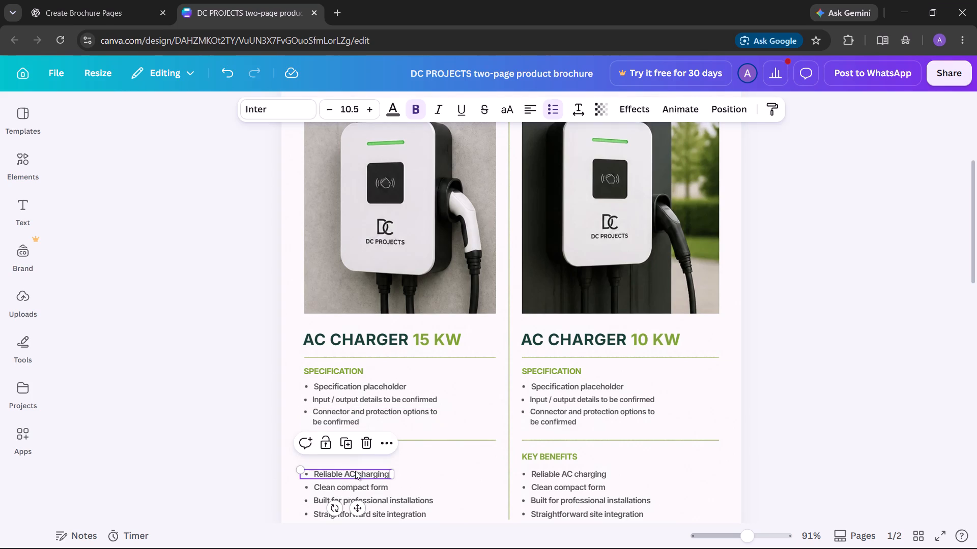
left_click(365, 443)
left_click(360, 483)
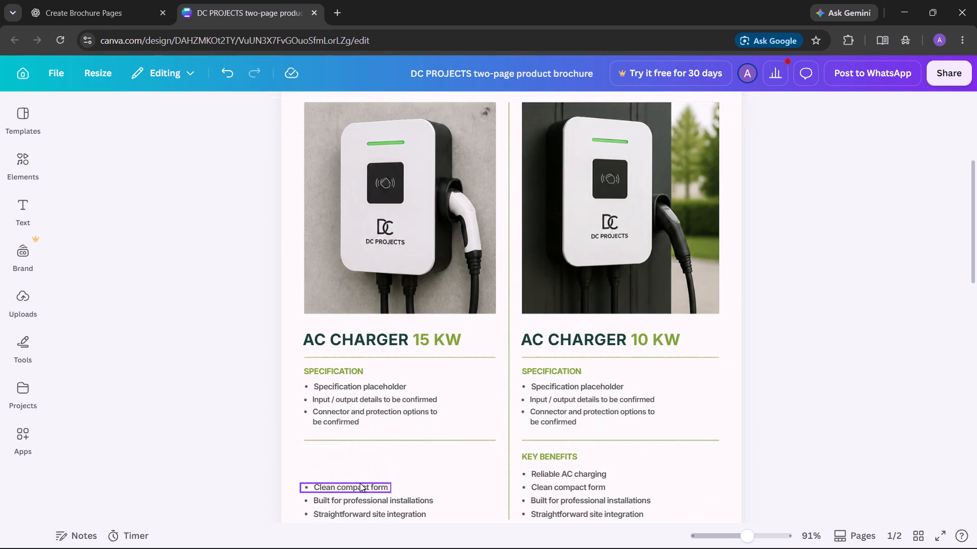
left_click(364, 459)
left_click(363, 498)
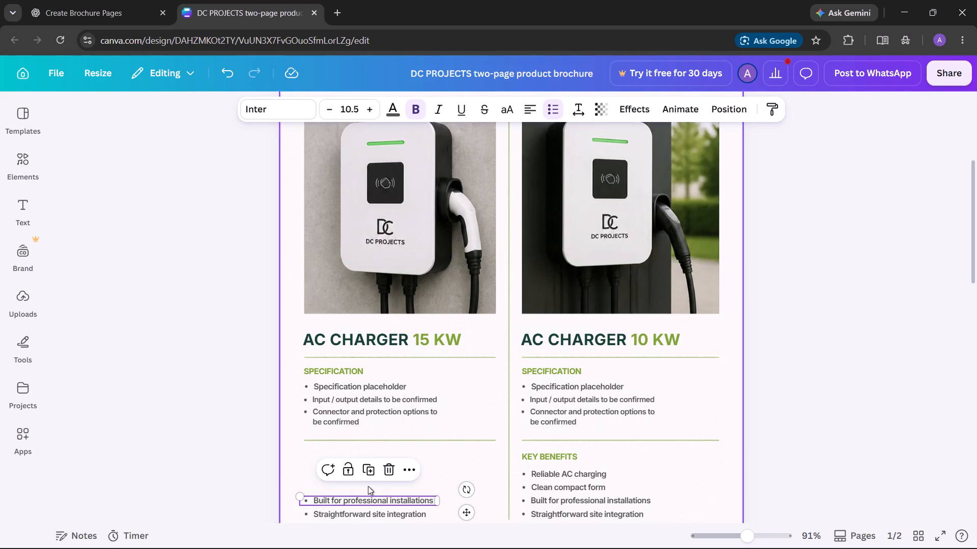
left_click(389, 474)
left_click(376, 512)
left_click(386, 484)
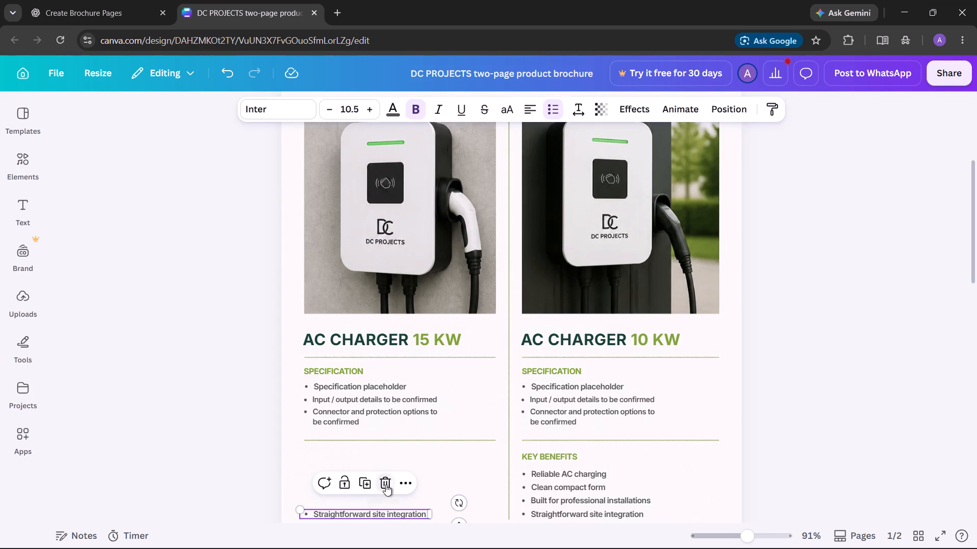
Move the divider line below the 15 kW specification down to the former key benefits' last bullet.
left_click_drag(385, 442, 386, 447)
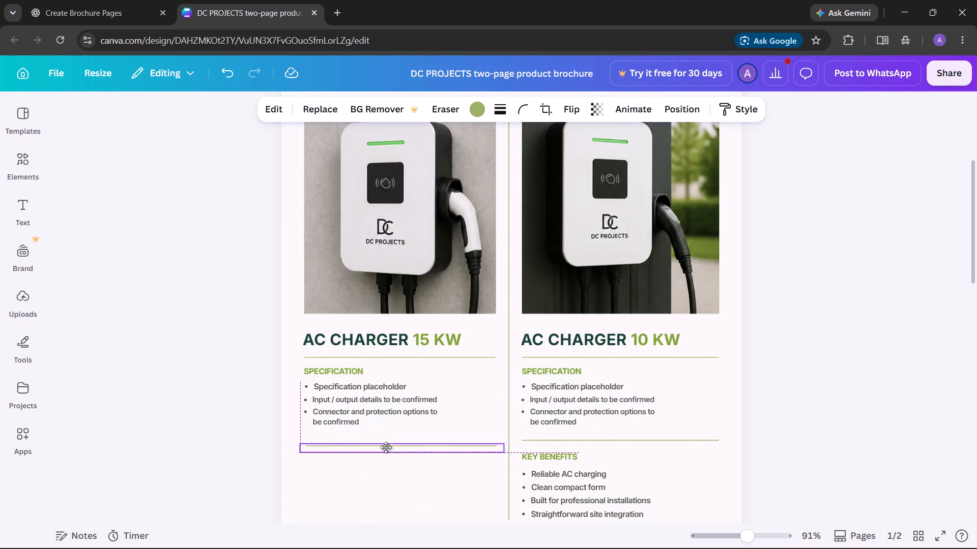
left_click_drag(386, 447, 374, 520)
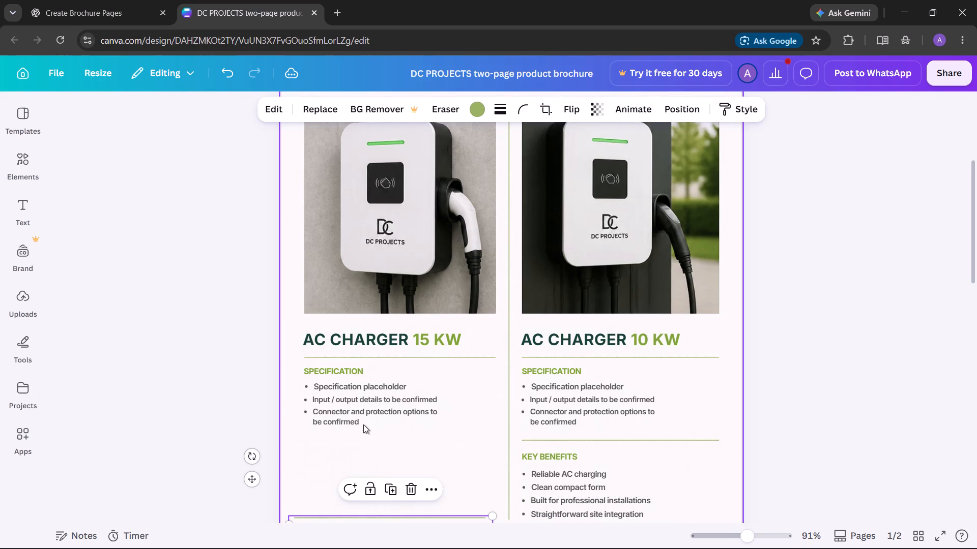
Delete the 15 kW column's connector and protection options bullet and its input/output details bullet.
left_click(362, 417)
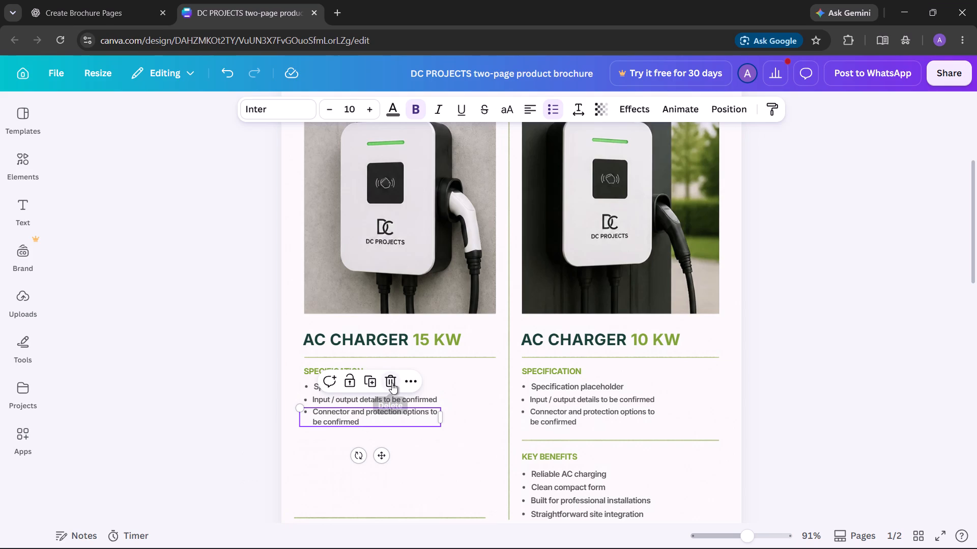
left_click(392, 383)
left_click(390, 399)
left_click(391, 367)
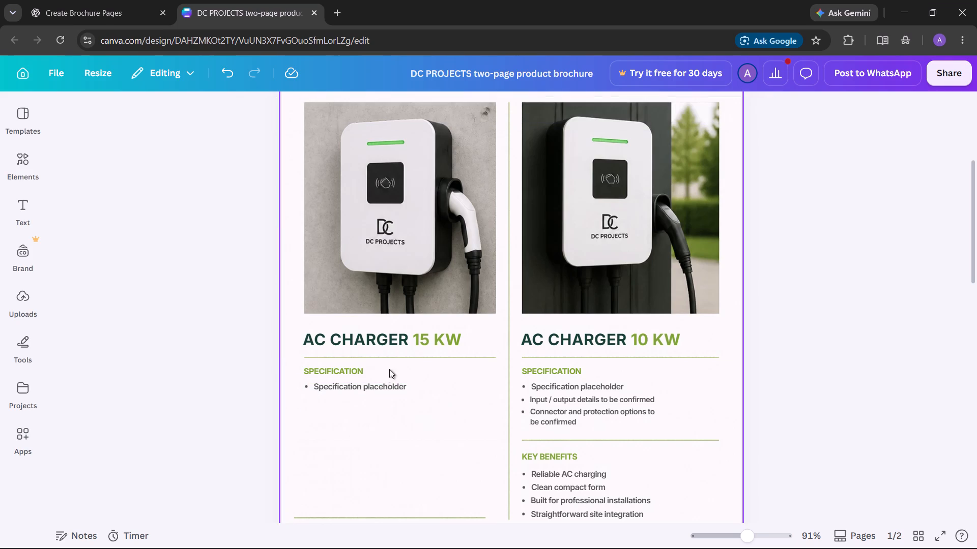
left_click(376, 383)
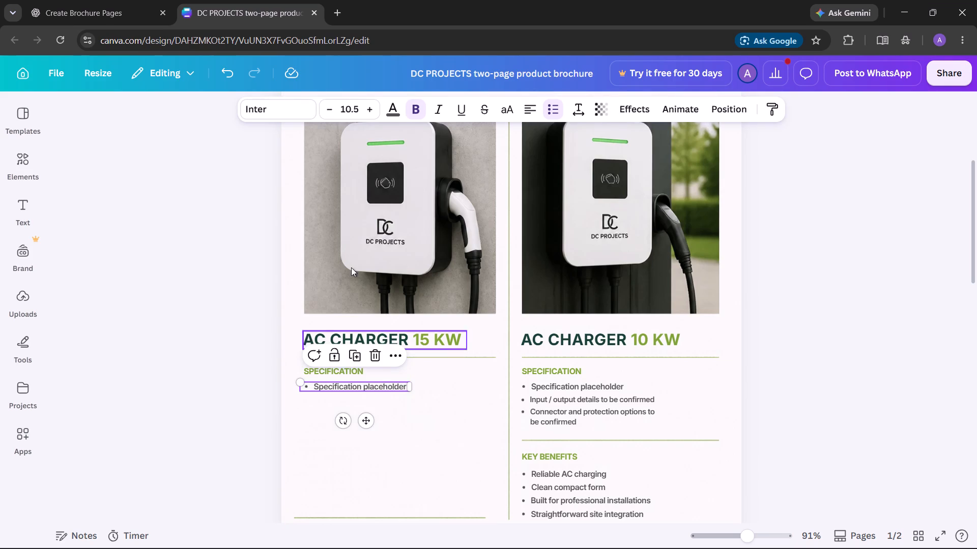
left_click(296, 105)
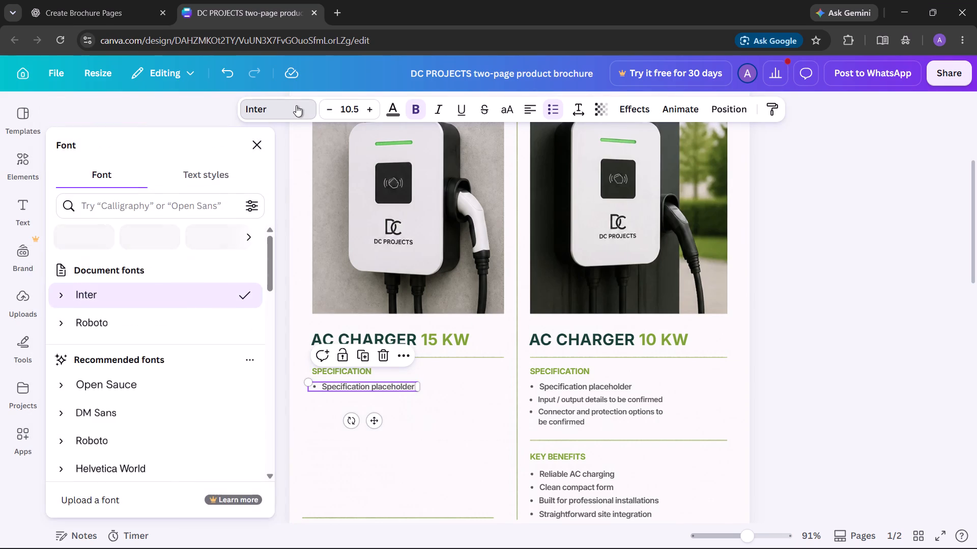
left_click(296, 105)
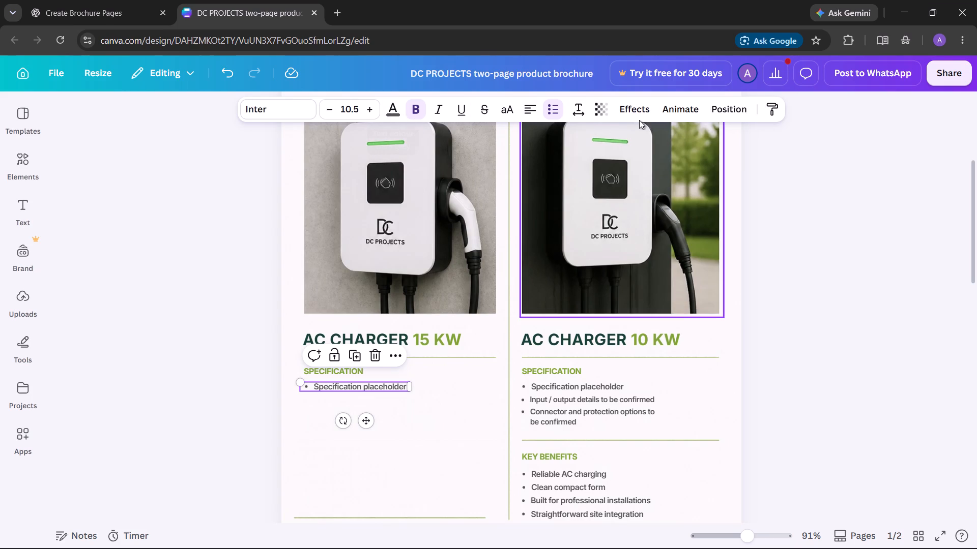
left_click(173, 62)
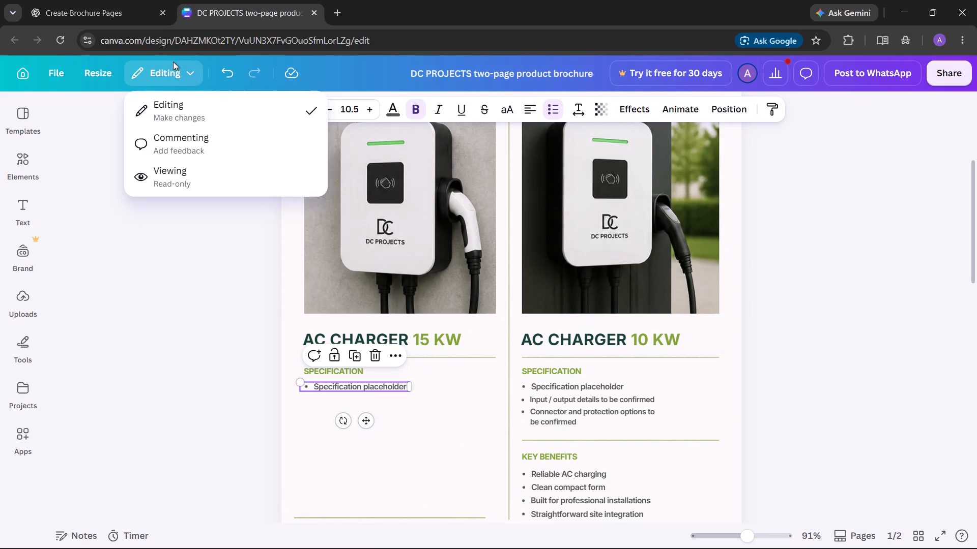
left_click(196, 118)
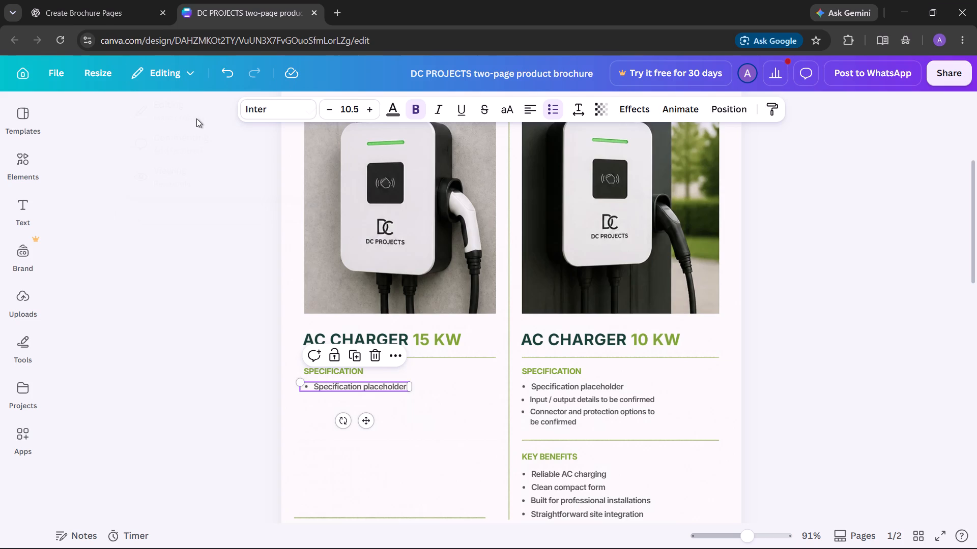
Add the copied 15 kW specifications as alternative text for the 15 kW column's Specification placeholder bullet and save it.
left_click(395, 352)
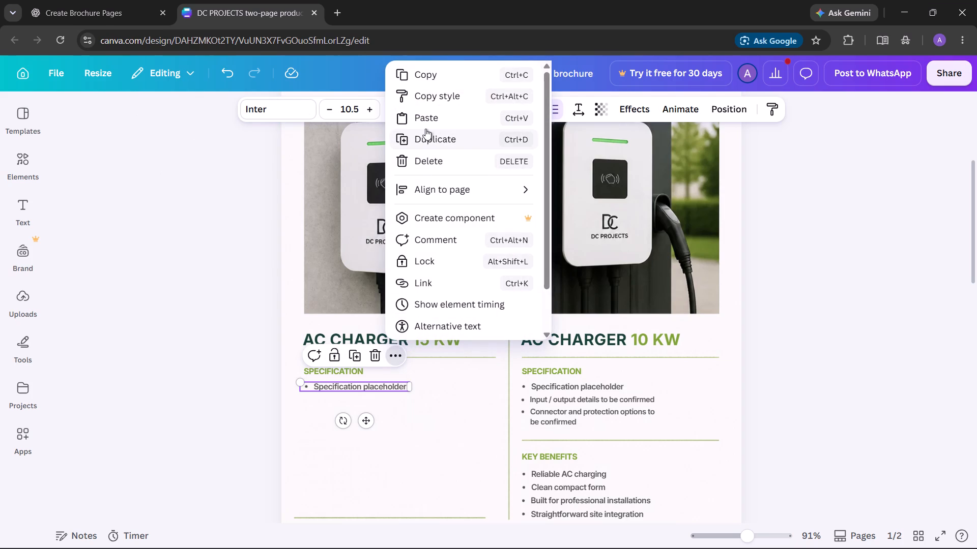
left_click(435, 324)
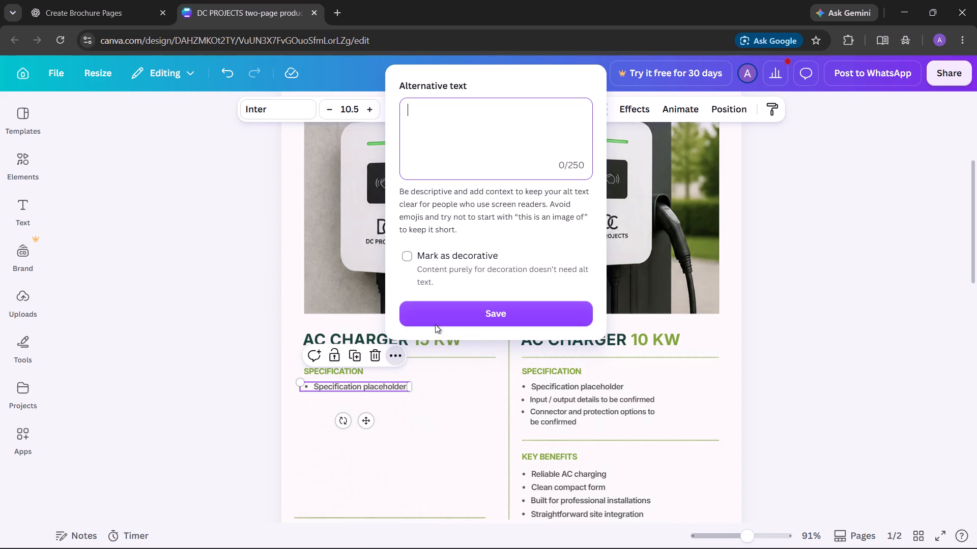
left_click(459, 147)
key("ctrl+v")
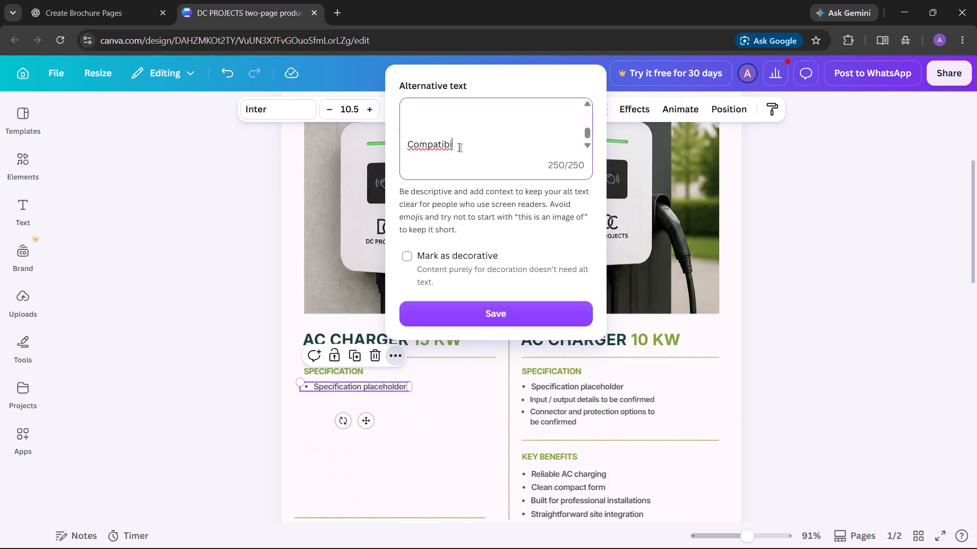
scroll(459, 147, "up", 5)
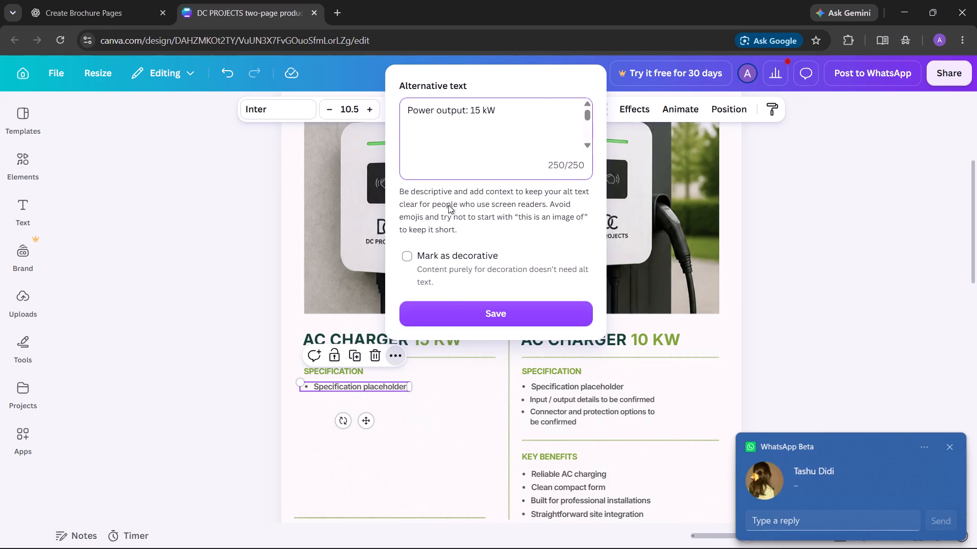
left_click(454, 306)
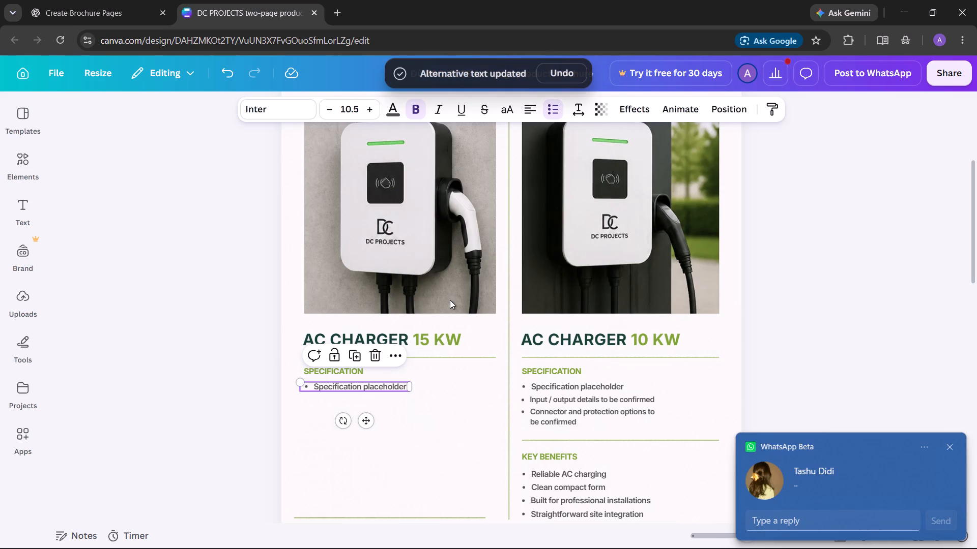
Replace the 15 kW column's Specification placeholder text with the copied specification bullets, from power output through authentication.
left_click(365, 387)
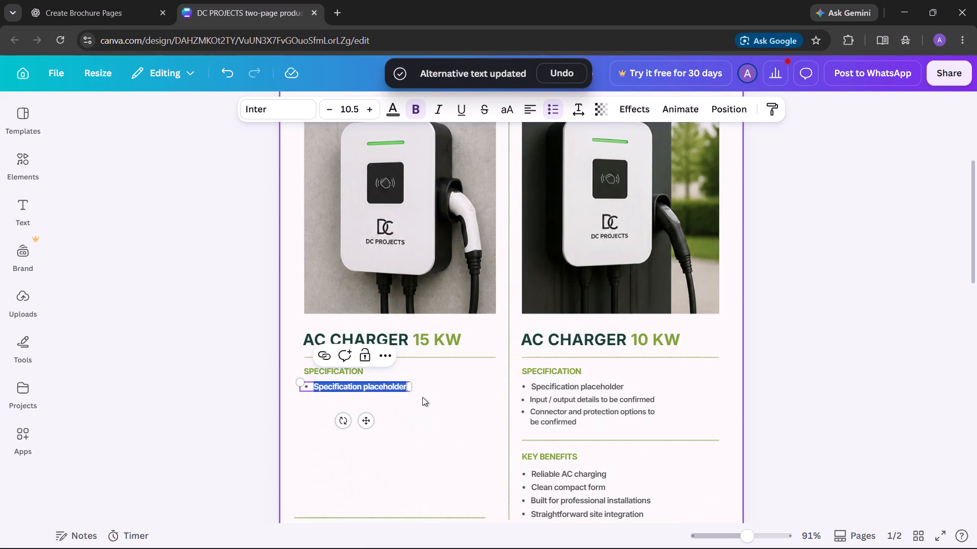
key("BackSpace")
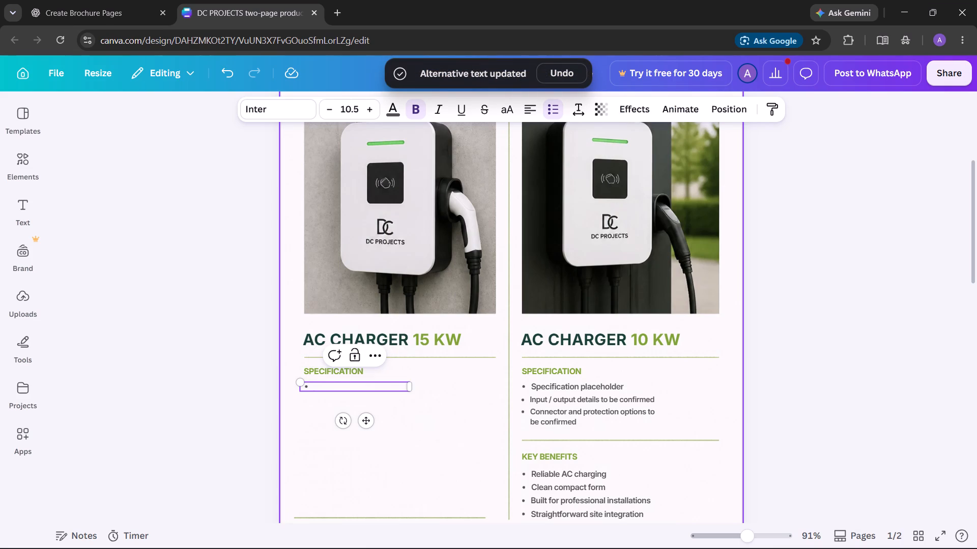
key("ctrl+v")
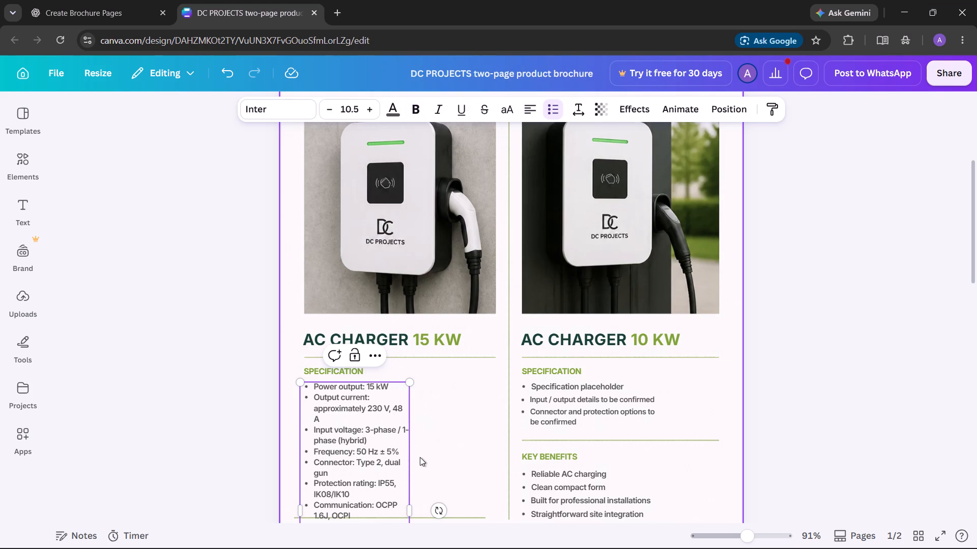
left_click(410, 380)
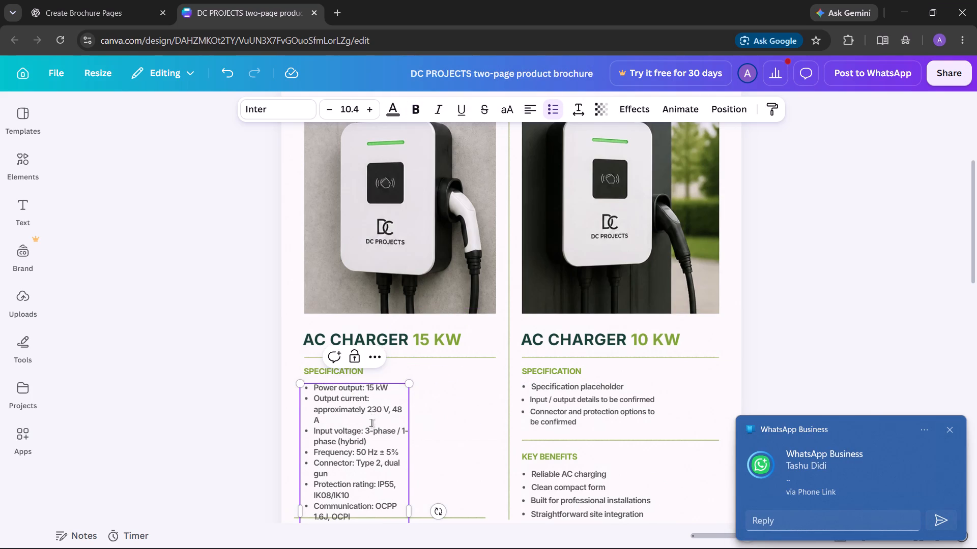
Move the divider line crossing the 15 kW specification bullets clear of the text and delete it from page 1.
scroll(472, 452, "down", 1)
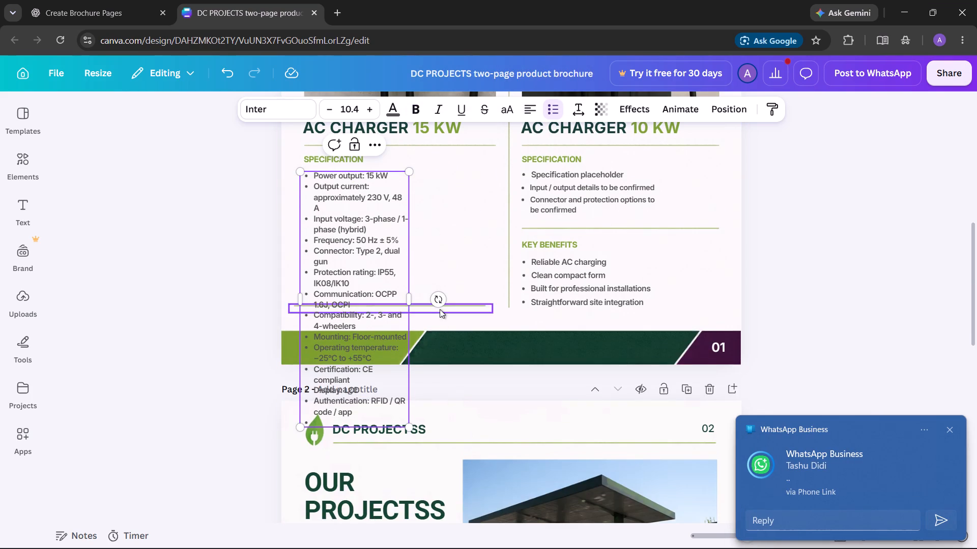
left_click_drag(446, 306, 446, 387)
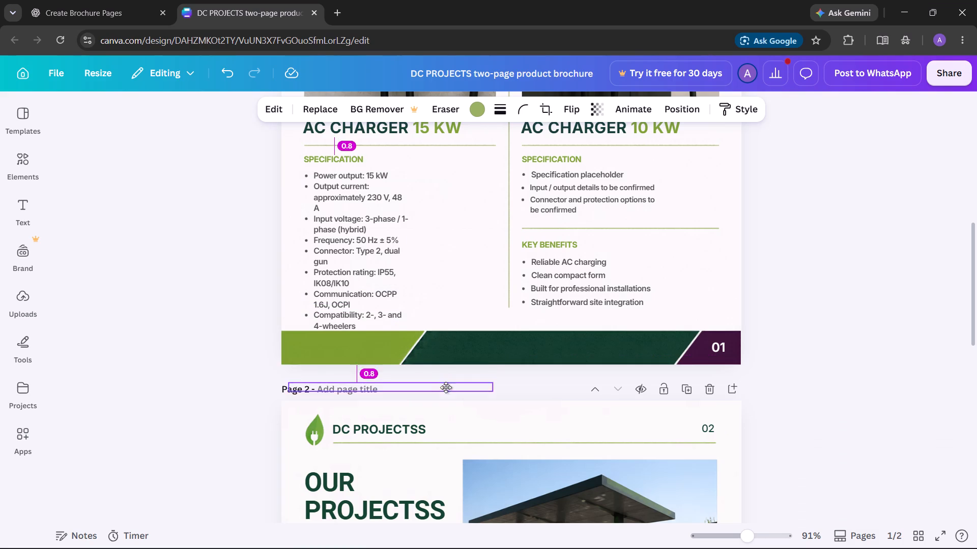
left_click_drag(446, 387, 554, 337)
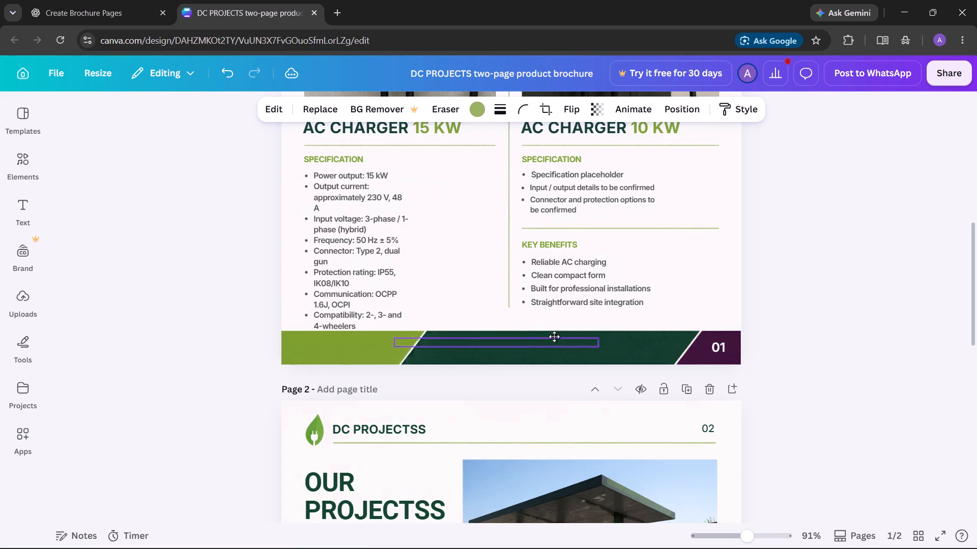
left_click_drag(554, 337, 559, 318)
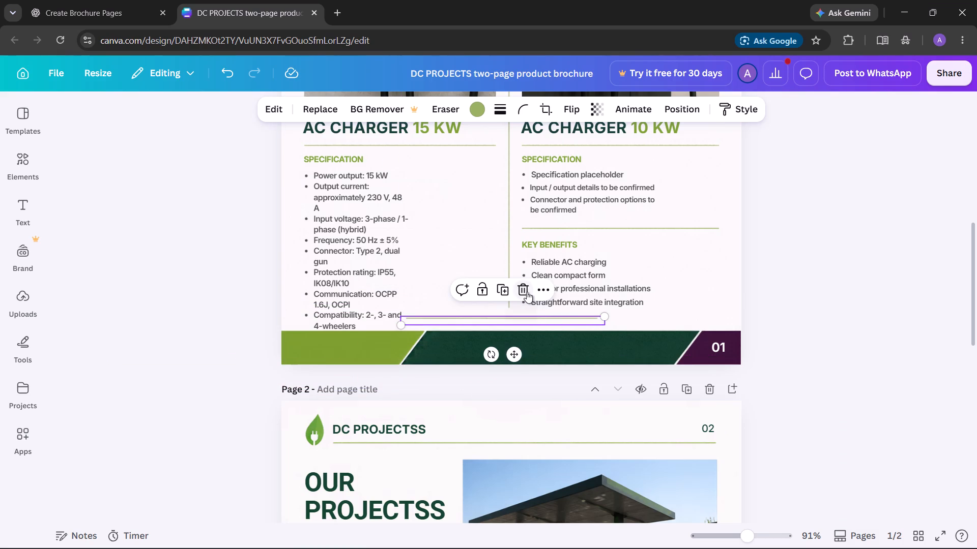
left_click(527, 292)
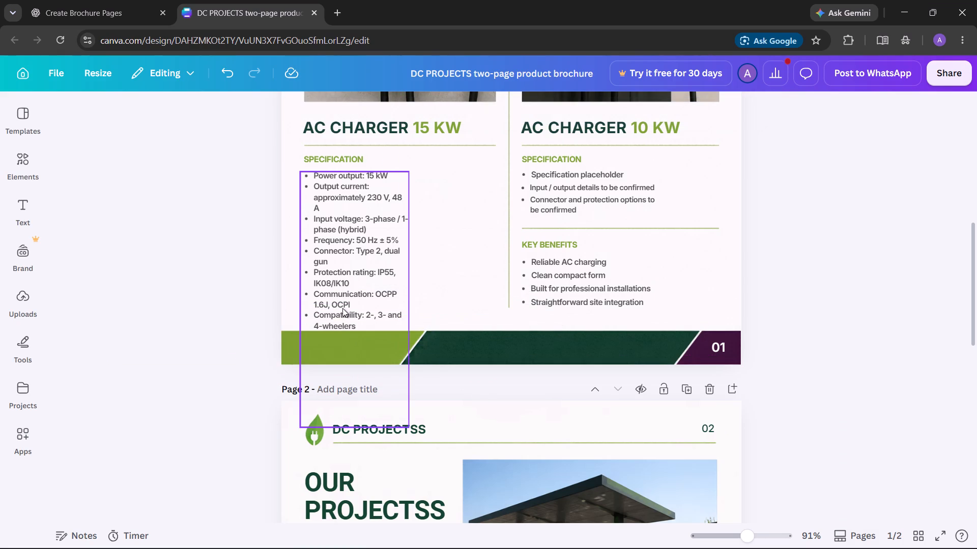
Move the 15 kW specification bullets up and to the right, so more of the list clears page 1's footer band.
left_click_drag(370, 306, 409, 272)
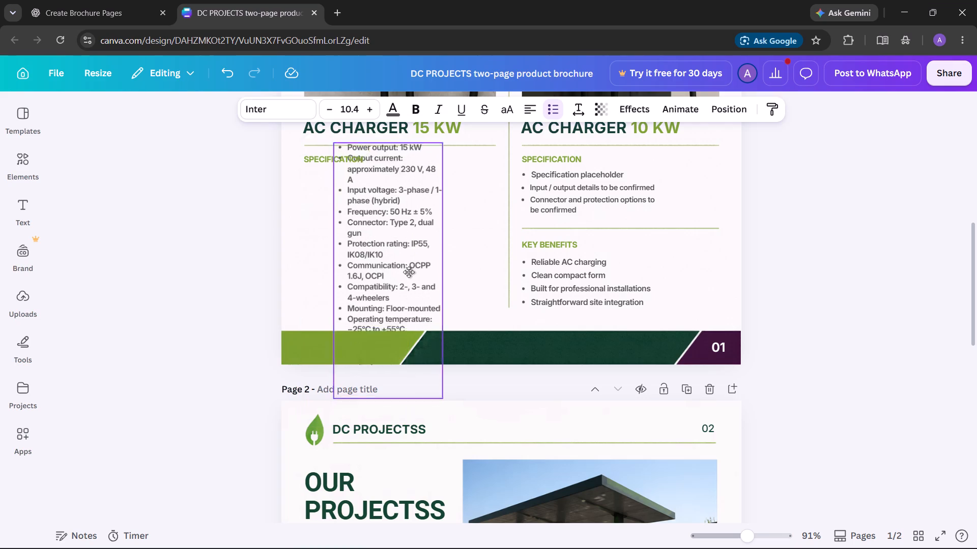
left_click_drag(409, 272, 432, 239)
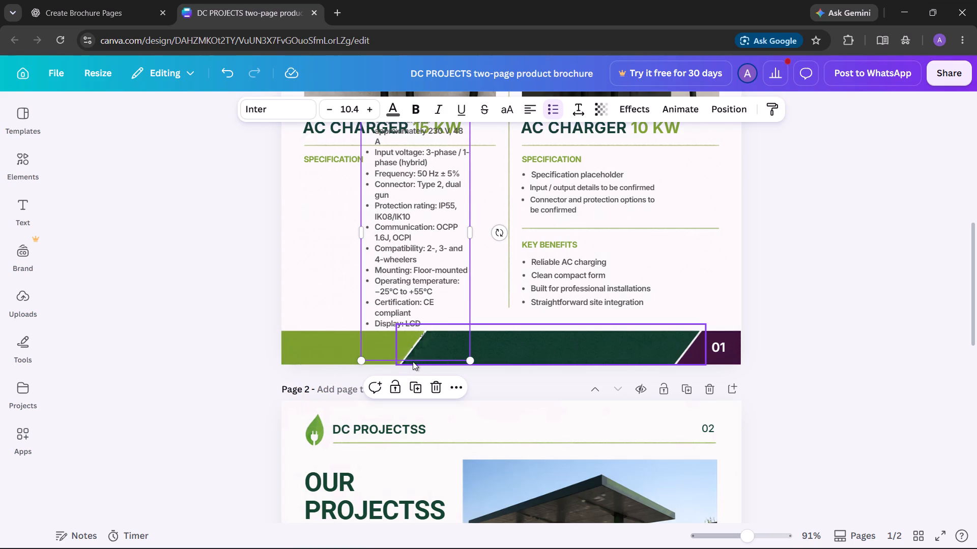
Shrink the pasted 15 kW specification list to a font size of about 7.9, keeping it in the AC CHARGER 15 KW column.
left_click_drag(361, 361, 383, 328)
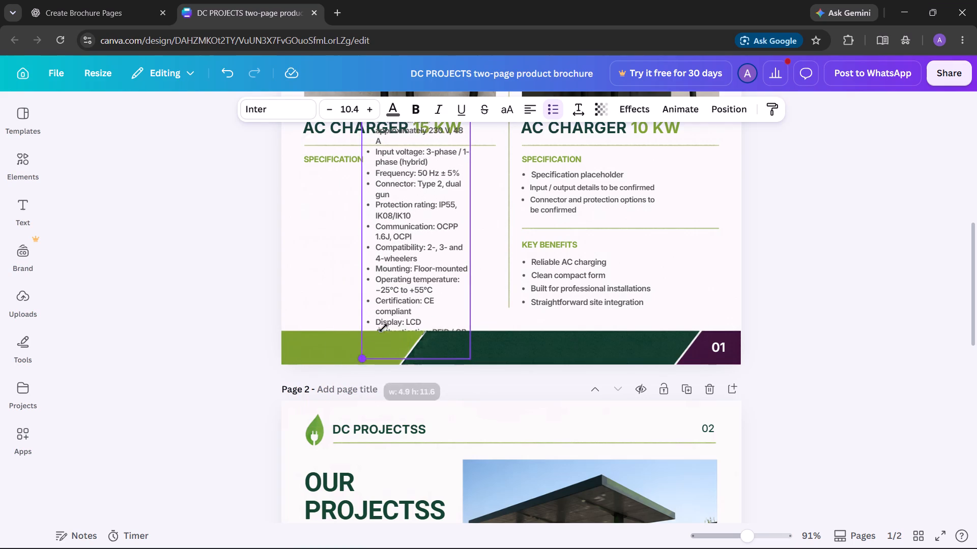
left_click_drag(383, 328, 395, 303)
left_click_drag(430, 240, 329, 279)
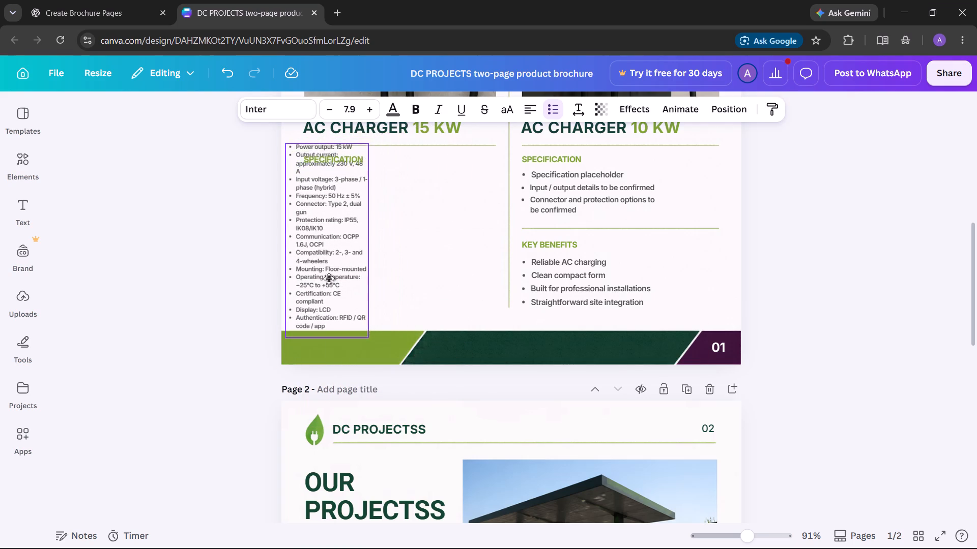
left_click_drag(329, 279, 439, 270)
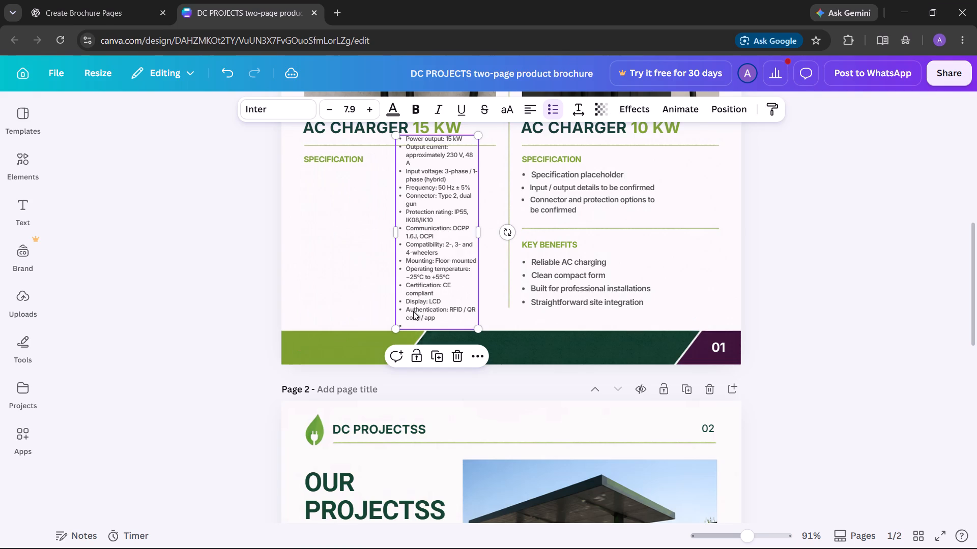
Lower the light green and dark green footer bars on page 1 slightly to make room above them.
left_click_drag(352, 336, 352, 350)
left_click_drag(473, 344, 474, 344)
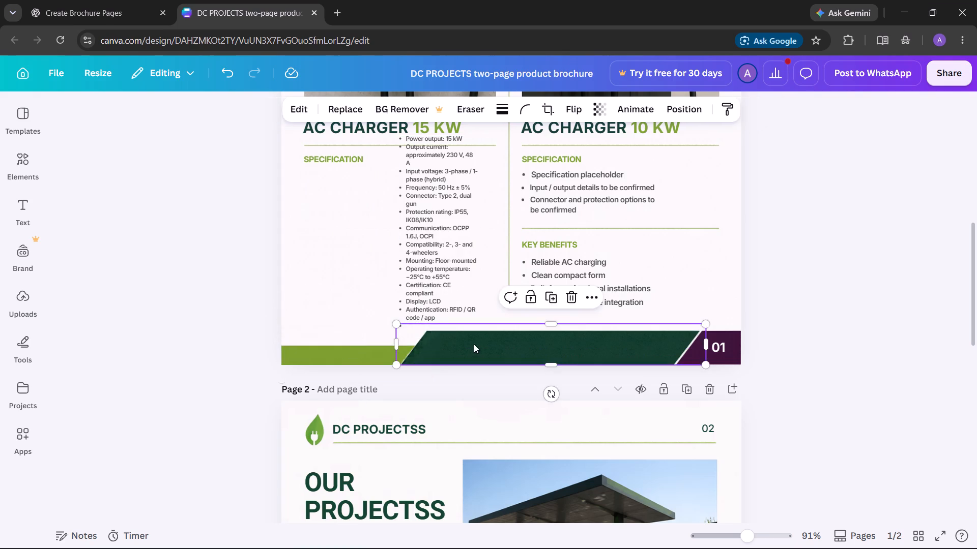
left_click_drag(474, 344, 471, 358)
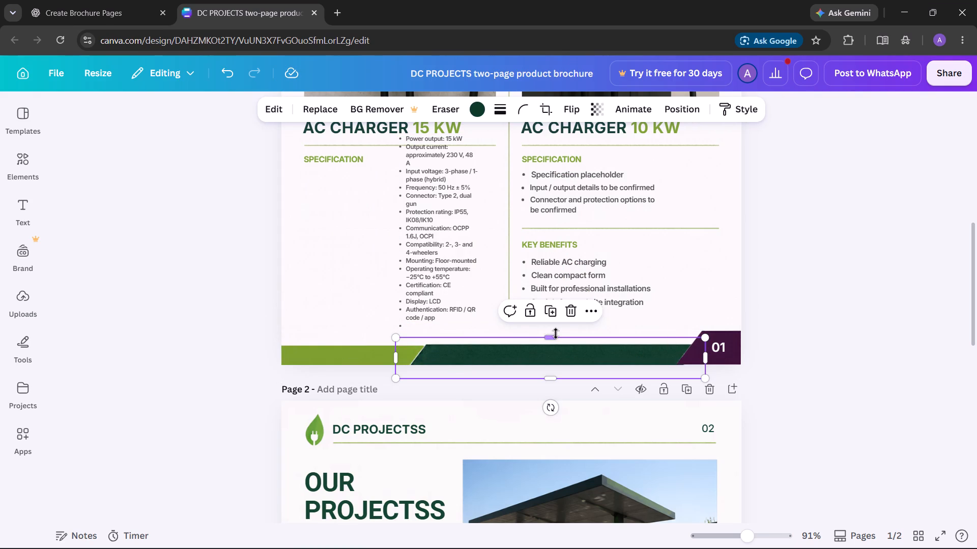
Move the 15 kW specification list directly beneath the SPECIFICATION heading in its column.
left_click_drag(444, 257, 345, 280)
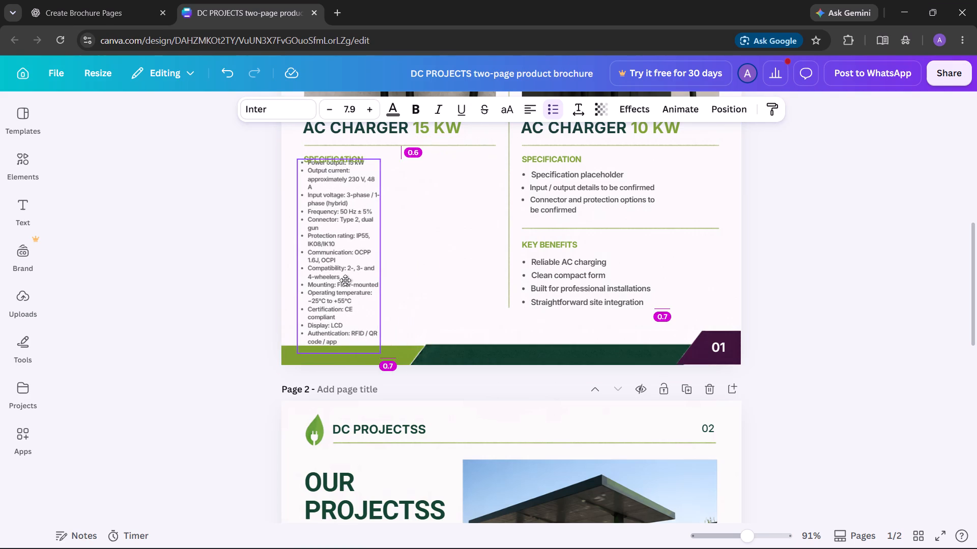
left_click_drag(345, 280, 341, 290)
Move page 1's upper divider, AC CHARGERS title, subtitle and lower divider up toward the page's top edge, keeping their order.
scroll(537, 284, "up", 1)
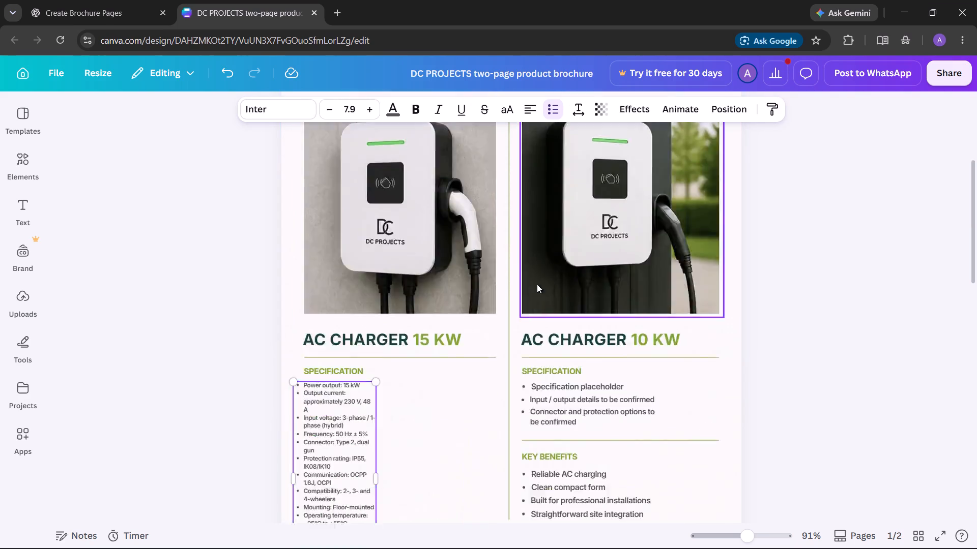
scroll(490, 331, "down", 2)
scroll(490, 331, "up", 3)
left_click_drag(477, 217, 479, 172)
left_click_drag(467, 237, 467, 193)
left_click_drag(449, 272, 450, 228)
left_click_drag(449, 306, 448, 261)
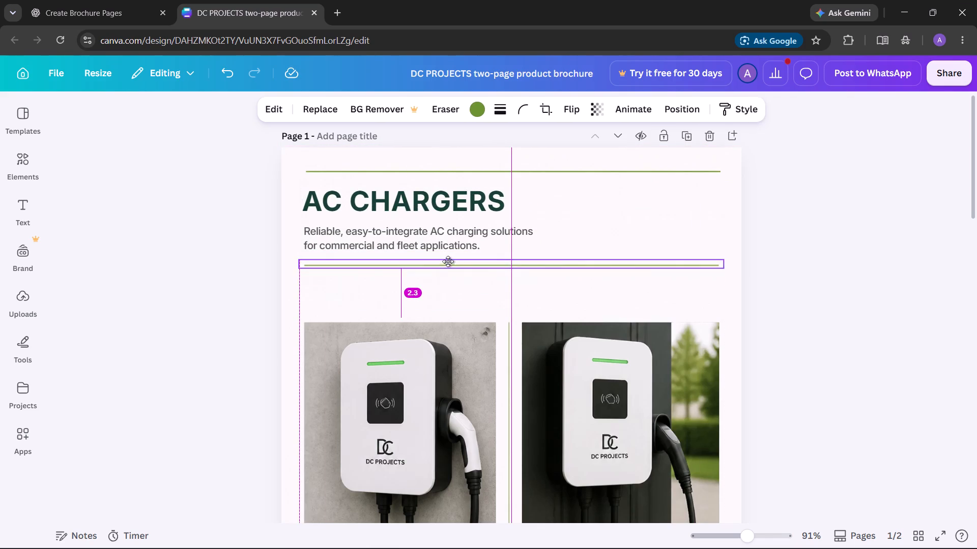
left_click_drag(448, 261, 448, 259)
left_click_drag(447, 259, 447, 263)
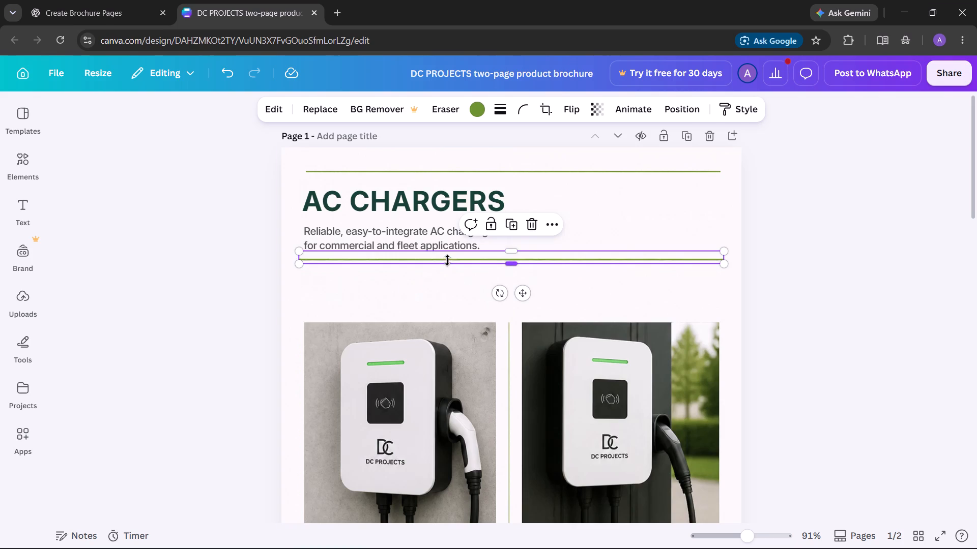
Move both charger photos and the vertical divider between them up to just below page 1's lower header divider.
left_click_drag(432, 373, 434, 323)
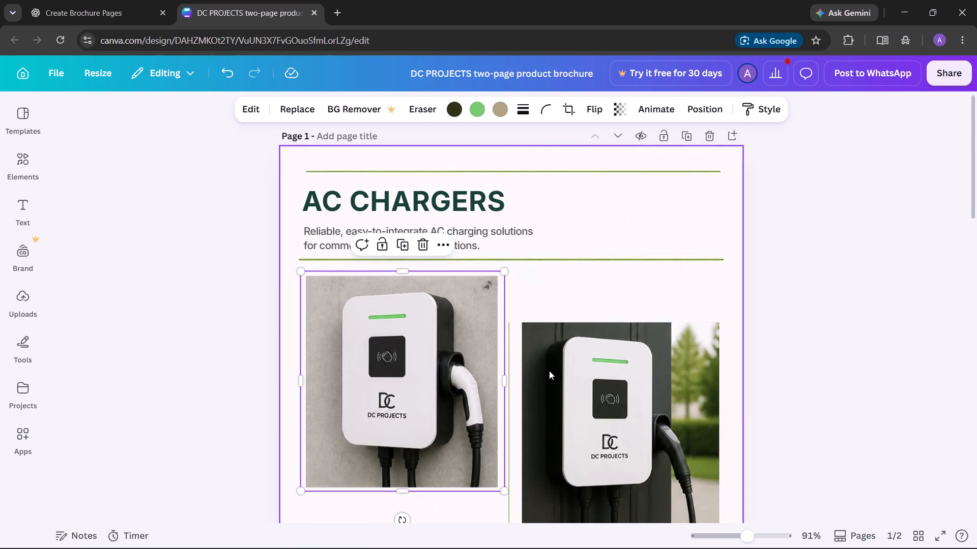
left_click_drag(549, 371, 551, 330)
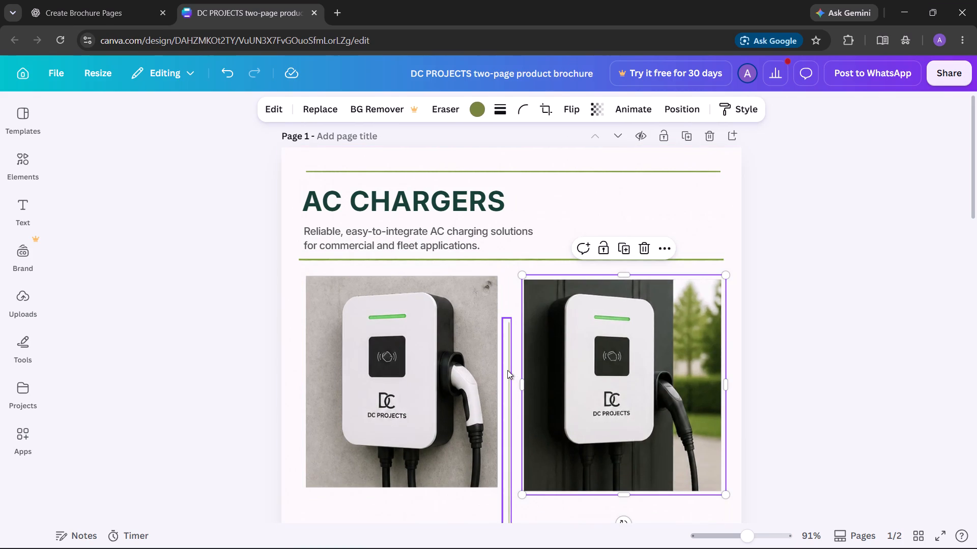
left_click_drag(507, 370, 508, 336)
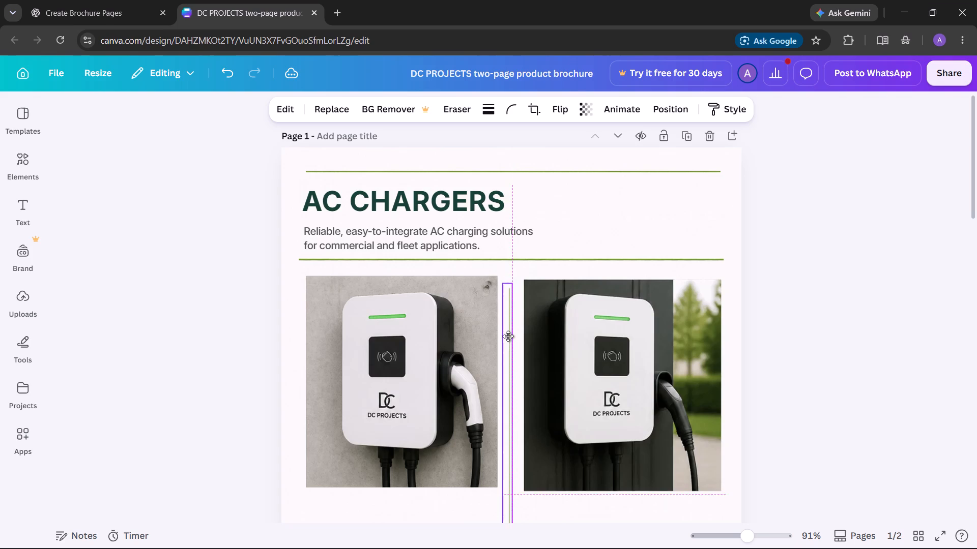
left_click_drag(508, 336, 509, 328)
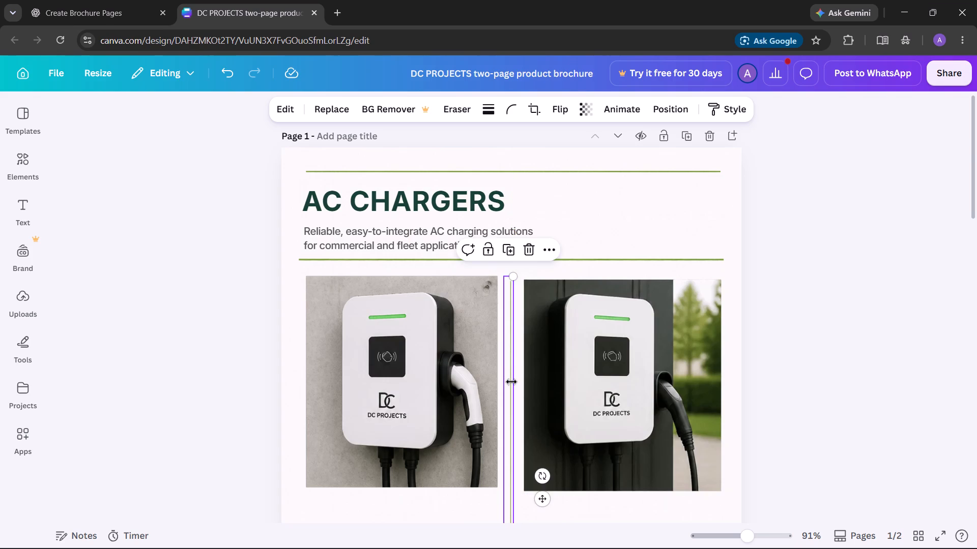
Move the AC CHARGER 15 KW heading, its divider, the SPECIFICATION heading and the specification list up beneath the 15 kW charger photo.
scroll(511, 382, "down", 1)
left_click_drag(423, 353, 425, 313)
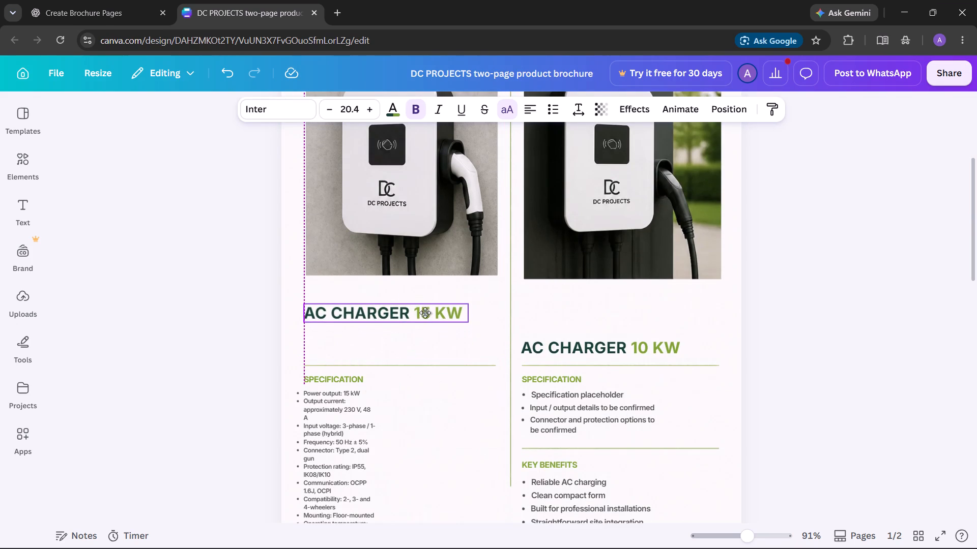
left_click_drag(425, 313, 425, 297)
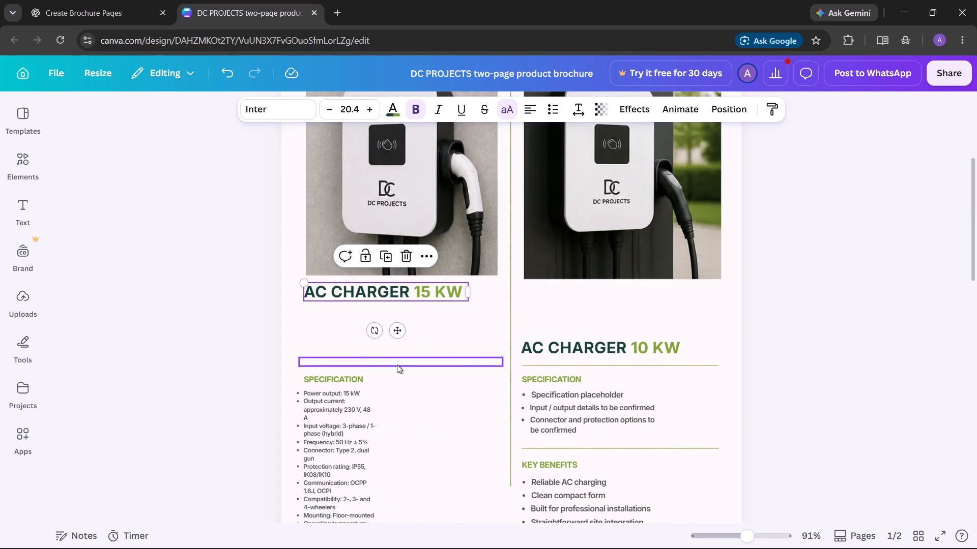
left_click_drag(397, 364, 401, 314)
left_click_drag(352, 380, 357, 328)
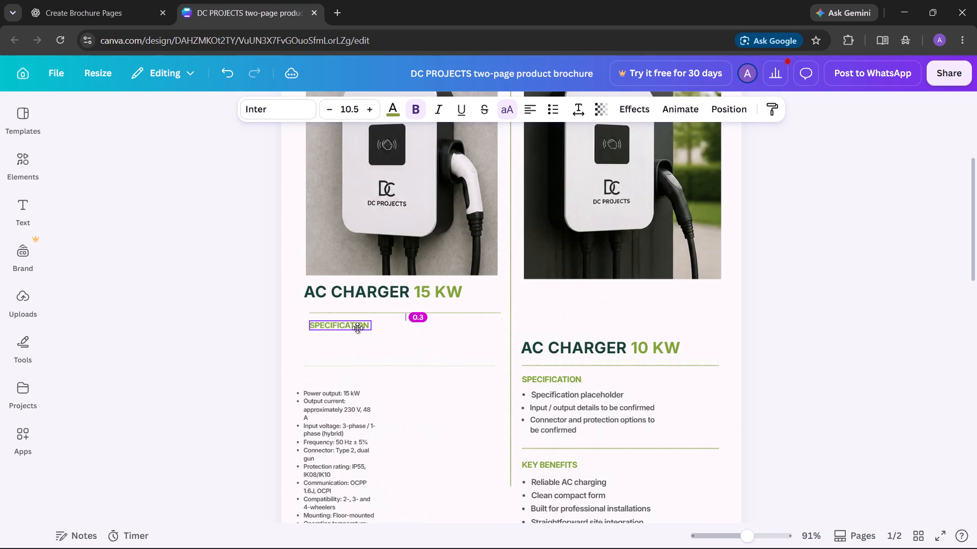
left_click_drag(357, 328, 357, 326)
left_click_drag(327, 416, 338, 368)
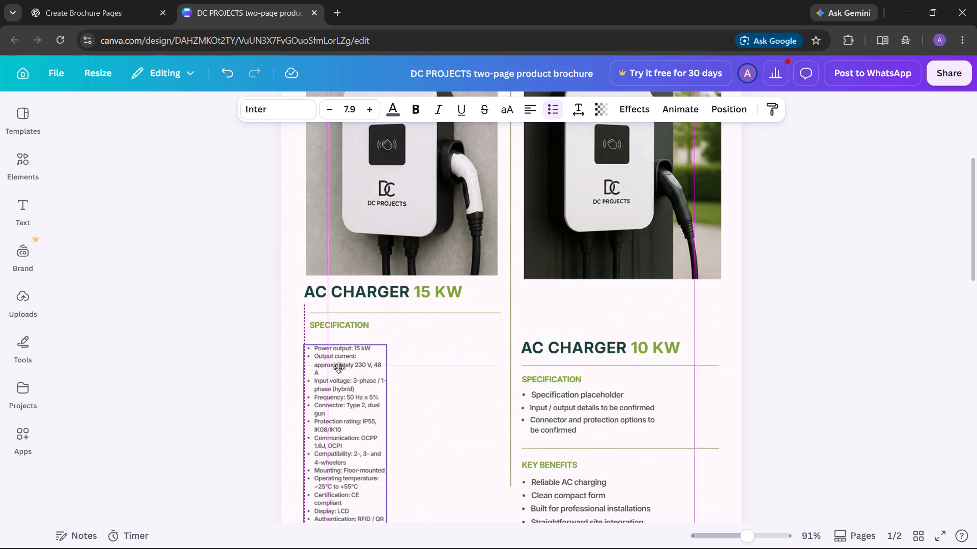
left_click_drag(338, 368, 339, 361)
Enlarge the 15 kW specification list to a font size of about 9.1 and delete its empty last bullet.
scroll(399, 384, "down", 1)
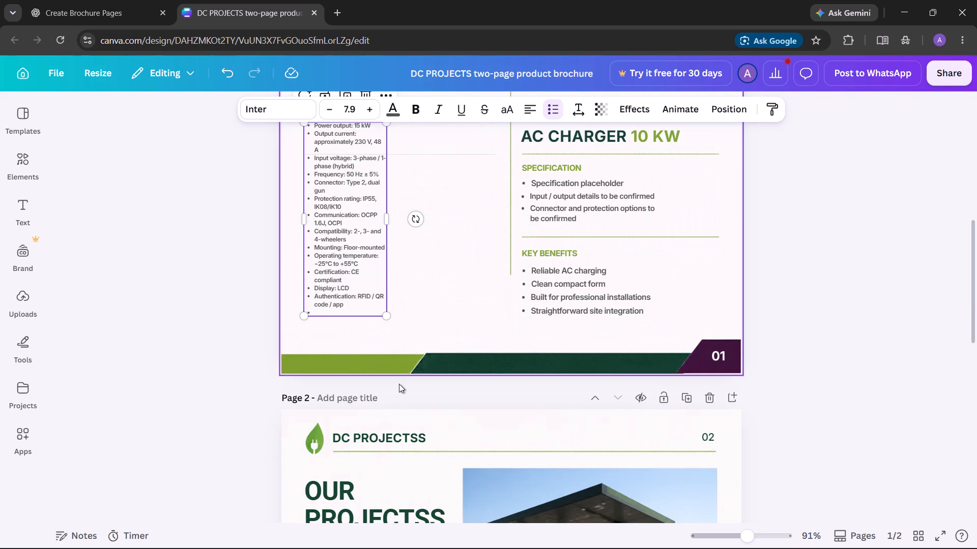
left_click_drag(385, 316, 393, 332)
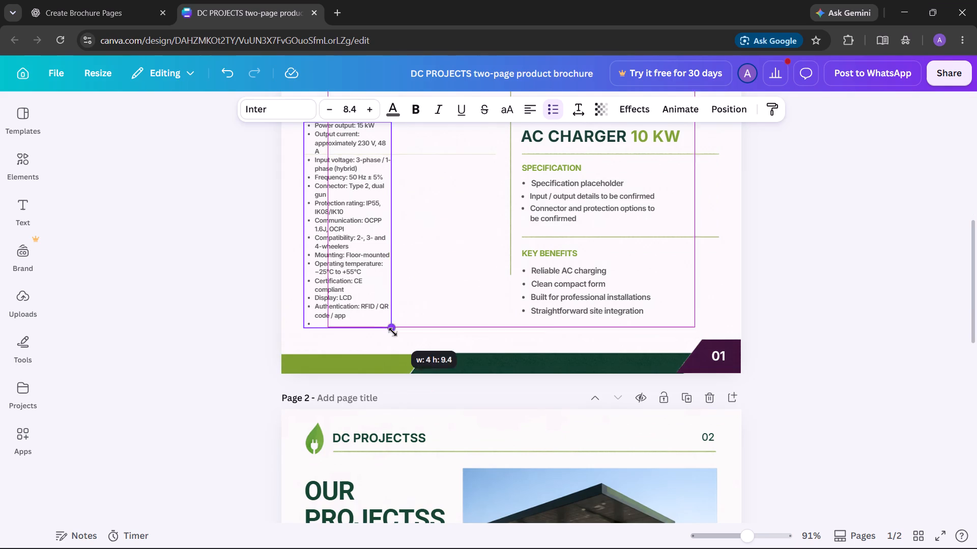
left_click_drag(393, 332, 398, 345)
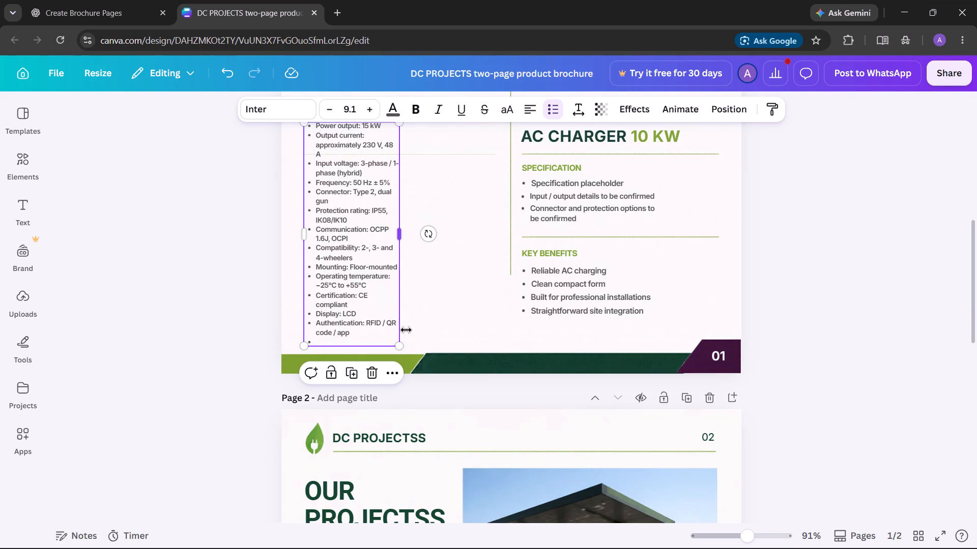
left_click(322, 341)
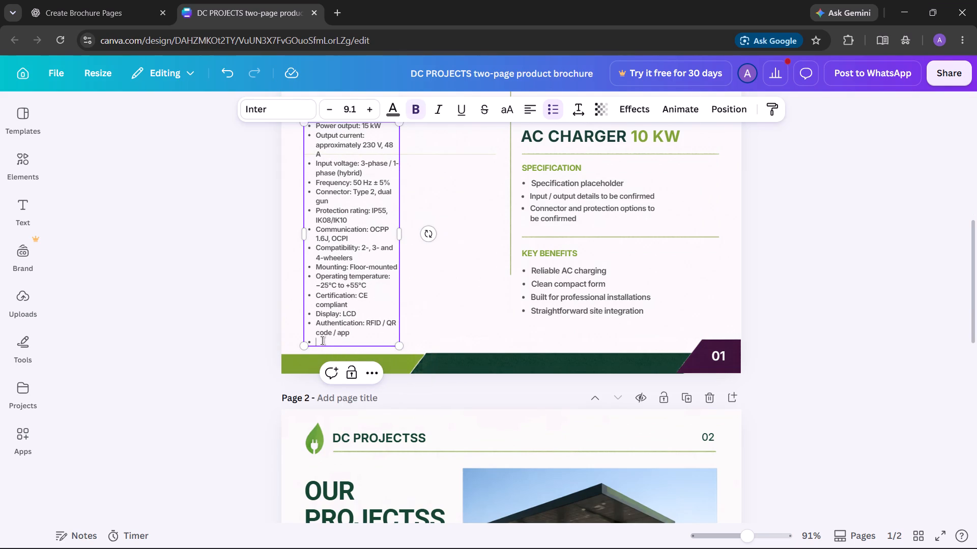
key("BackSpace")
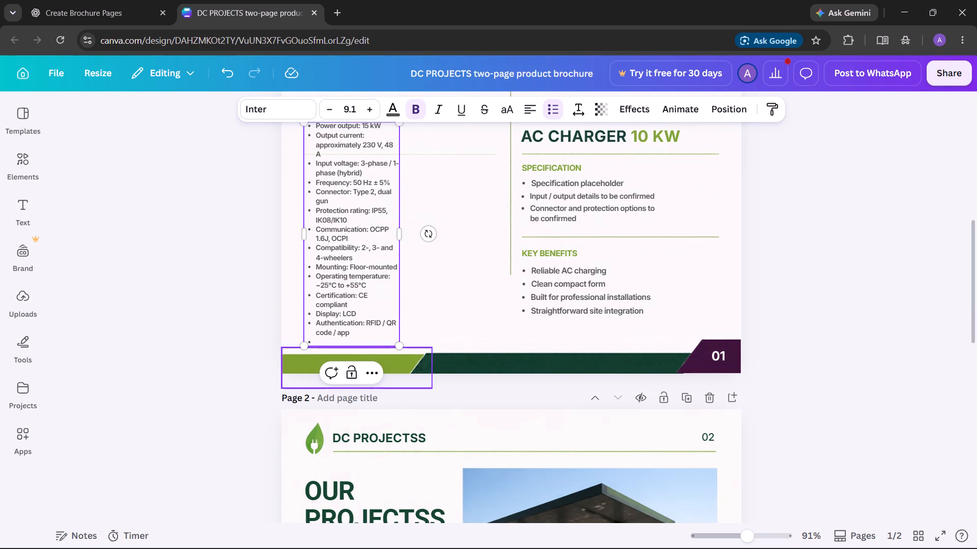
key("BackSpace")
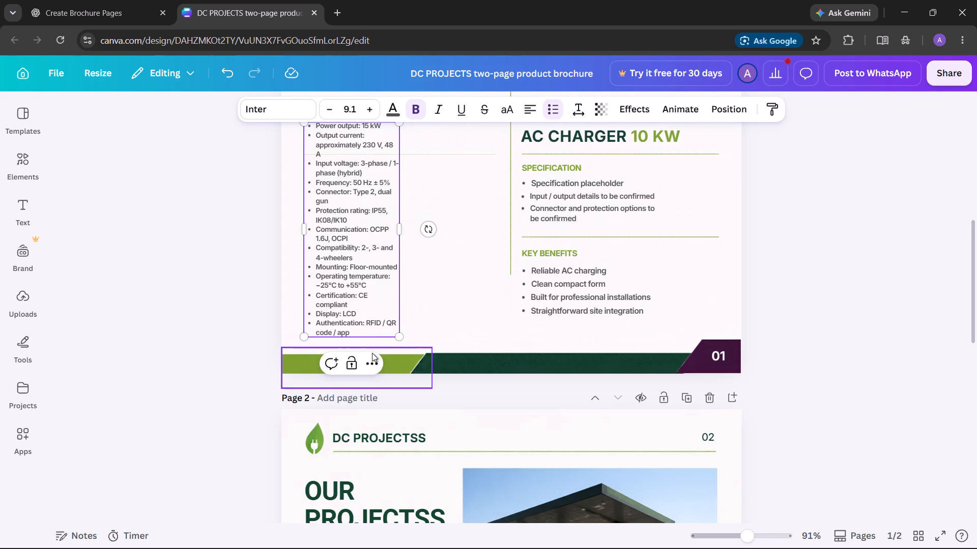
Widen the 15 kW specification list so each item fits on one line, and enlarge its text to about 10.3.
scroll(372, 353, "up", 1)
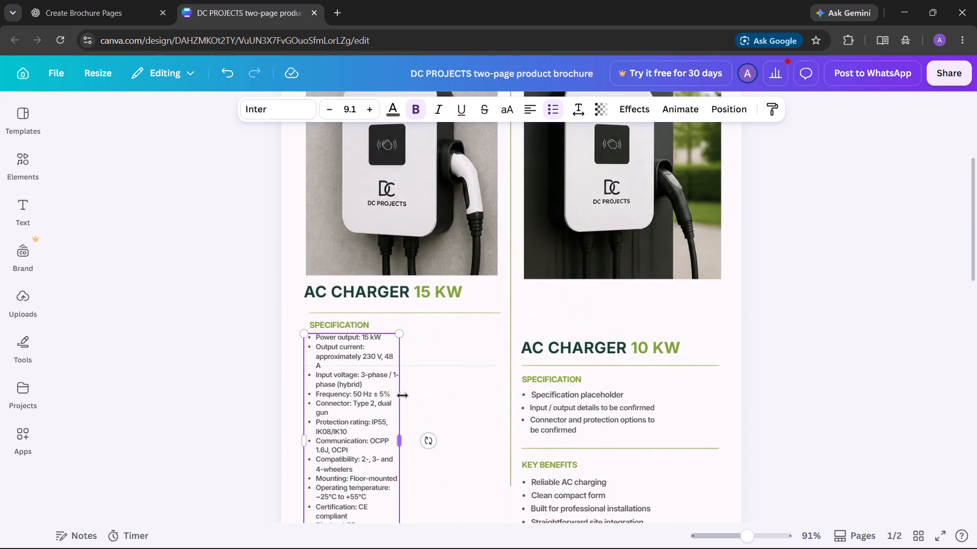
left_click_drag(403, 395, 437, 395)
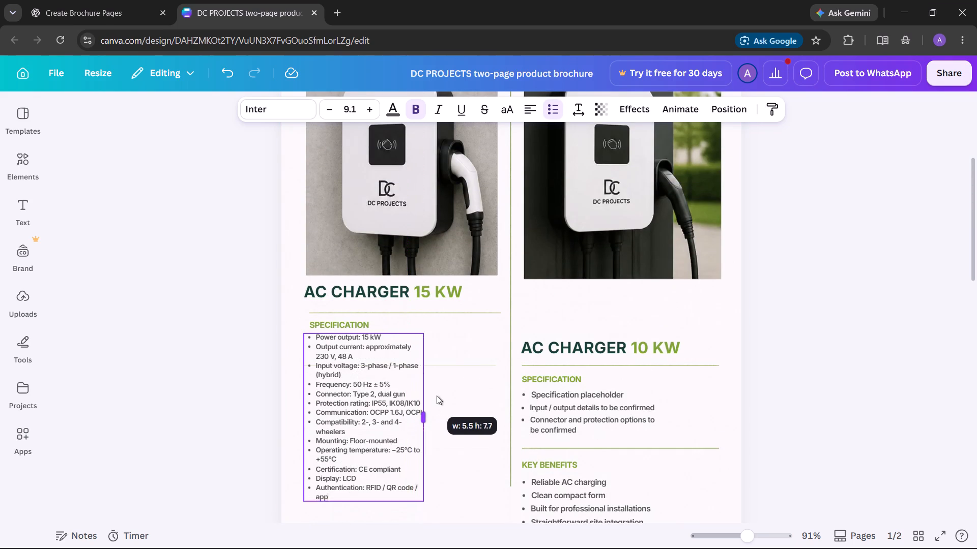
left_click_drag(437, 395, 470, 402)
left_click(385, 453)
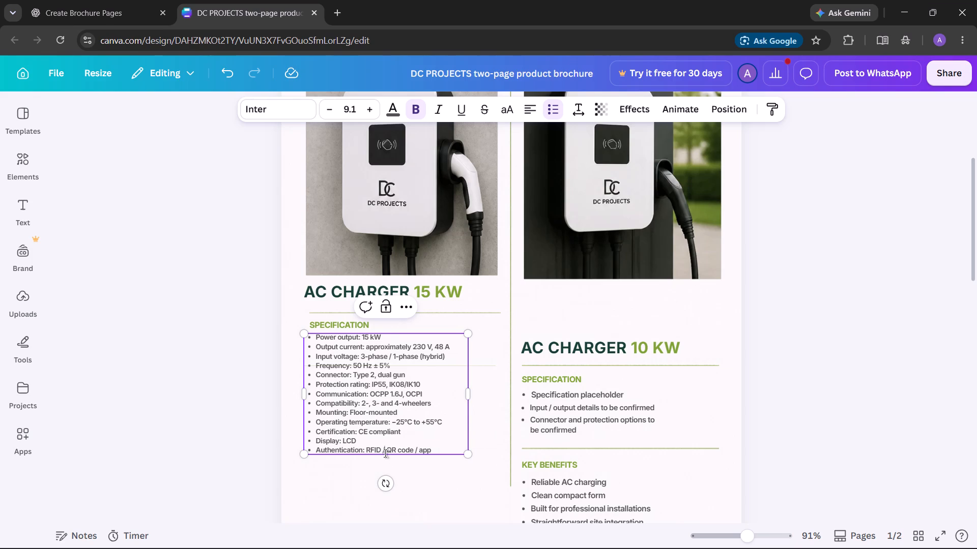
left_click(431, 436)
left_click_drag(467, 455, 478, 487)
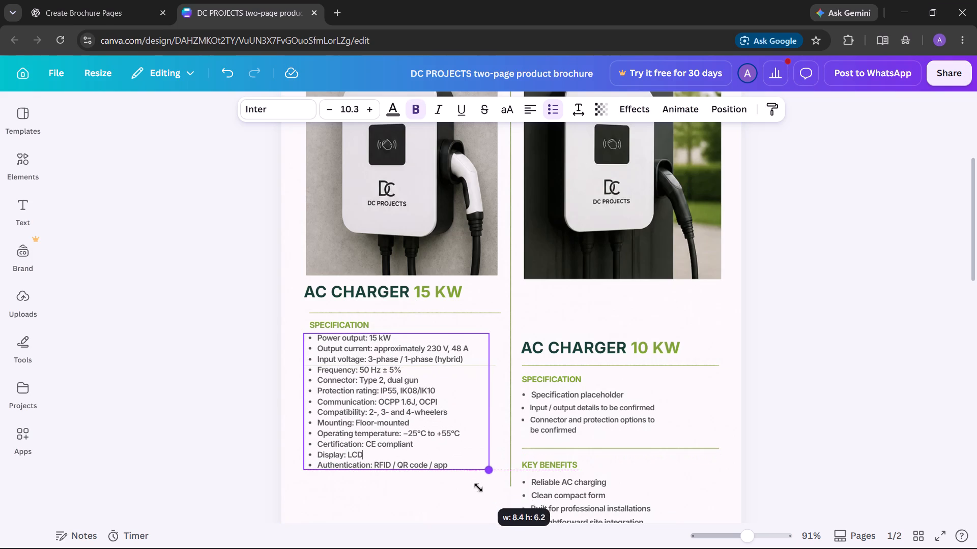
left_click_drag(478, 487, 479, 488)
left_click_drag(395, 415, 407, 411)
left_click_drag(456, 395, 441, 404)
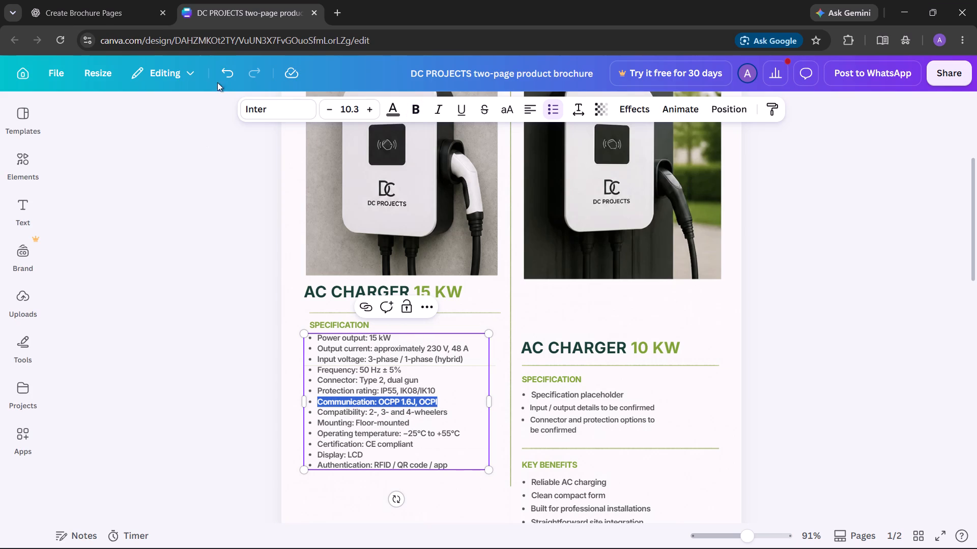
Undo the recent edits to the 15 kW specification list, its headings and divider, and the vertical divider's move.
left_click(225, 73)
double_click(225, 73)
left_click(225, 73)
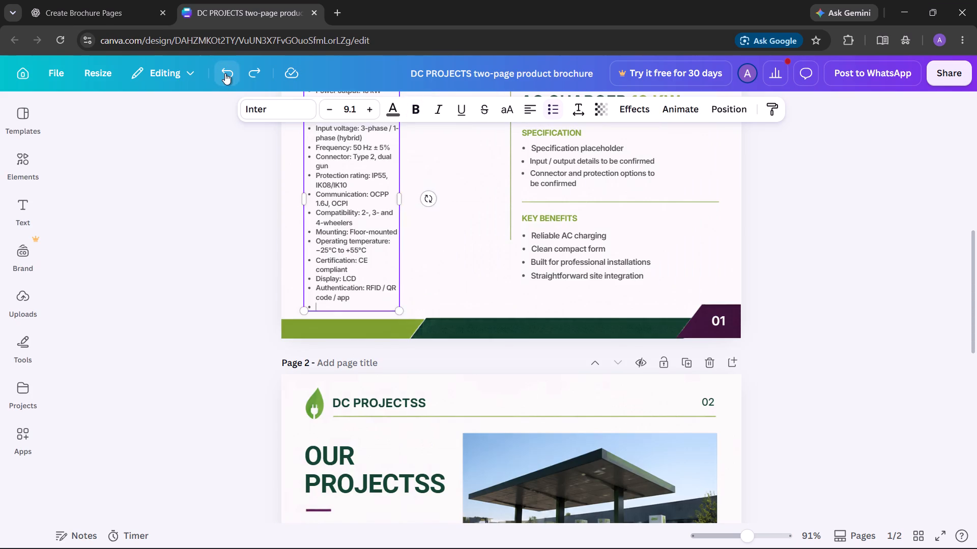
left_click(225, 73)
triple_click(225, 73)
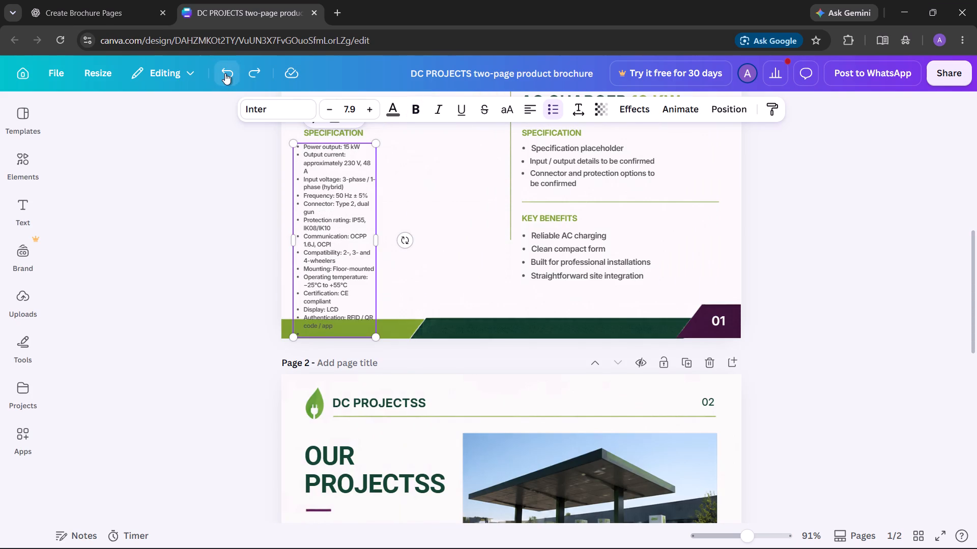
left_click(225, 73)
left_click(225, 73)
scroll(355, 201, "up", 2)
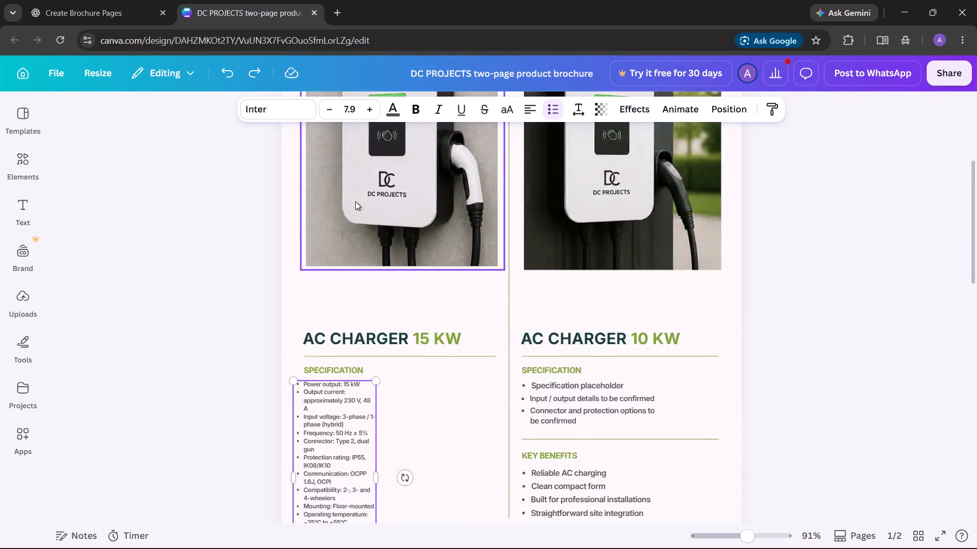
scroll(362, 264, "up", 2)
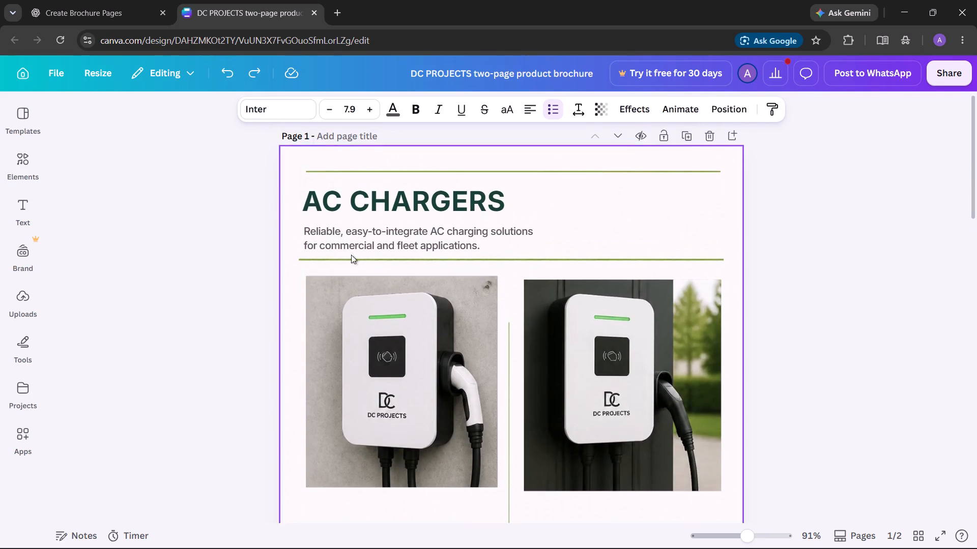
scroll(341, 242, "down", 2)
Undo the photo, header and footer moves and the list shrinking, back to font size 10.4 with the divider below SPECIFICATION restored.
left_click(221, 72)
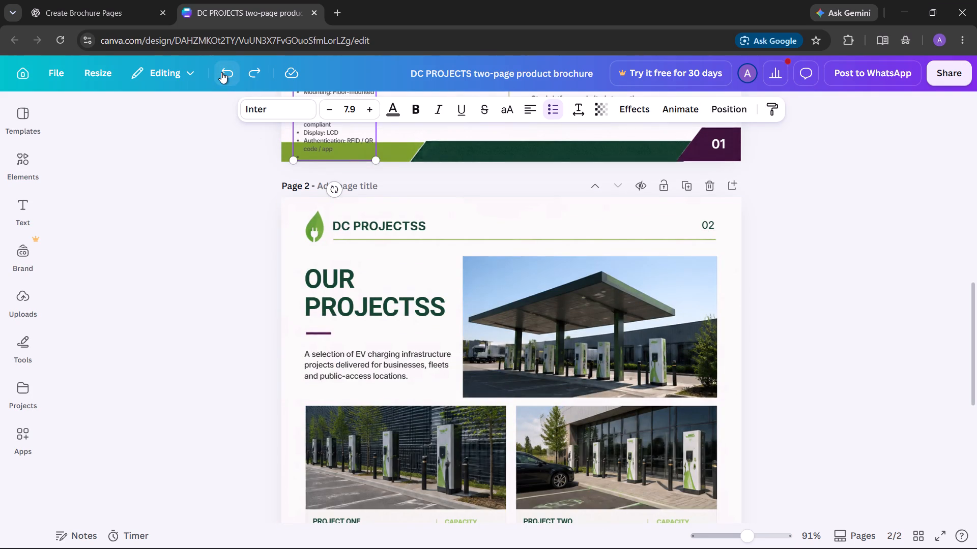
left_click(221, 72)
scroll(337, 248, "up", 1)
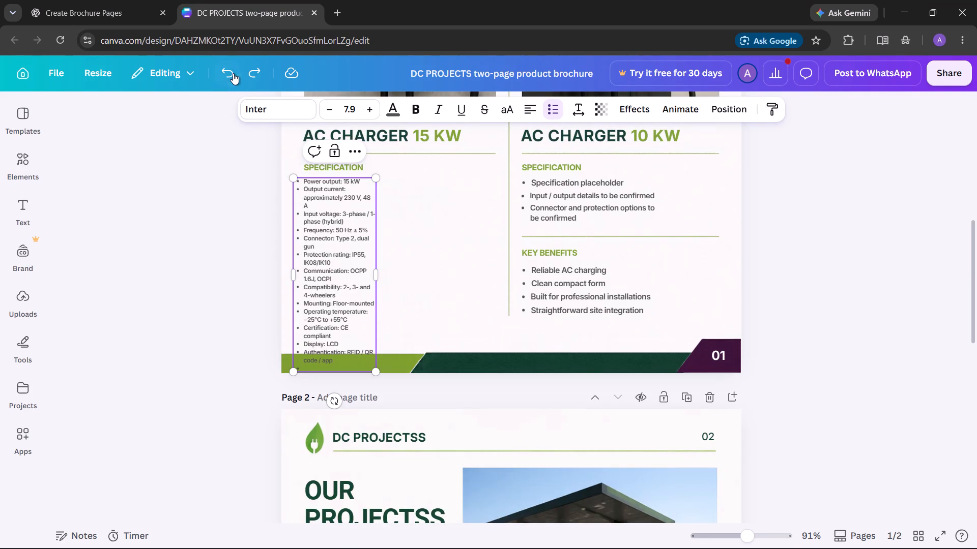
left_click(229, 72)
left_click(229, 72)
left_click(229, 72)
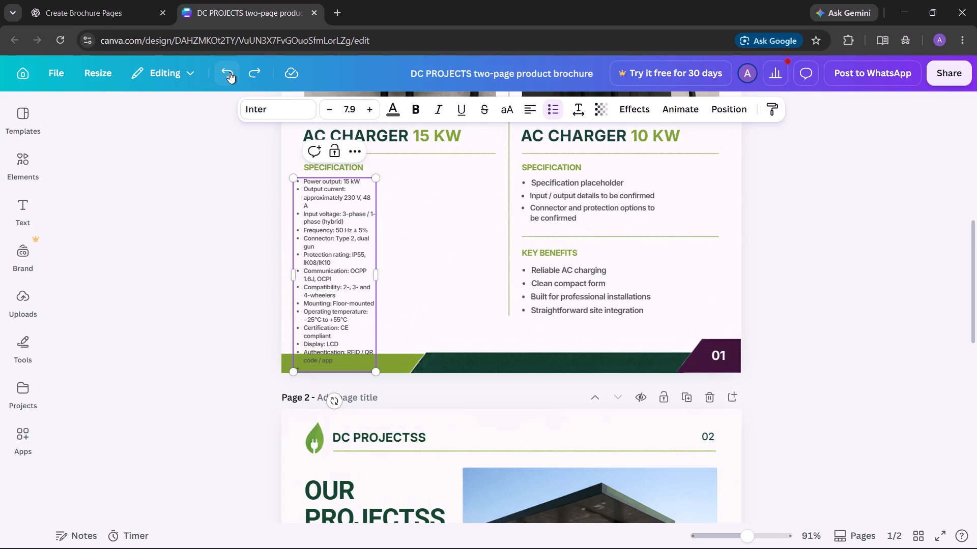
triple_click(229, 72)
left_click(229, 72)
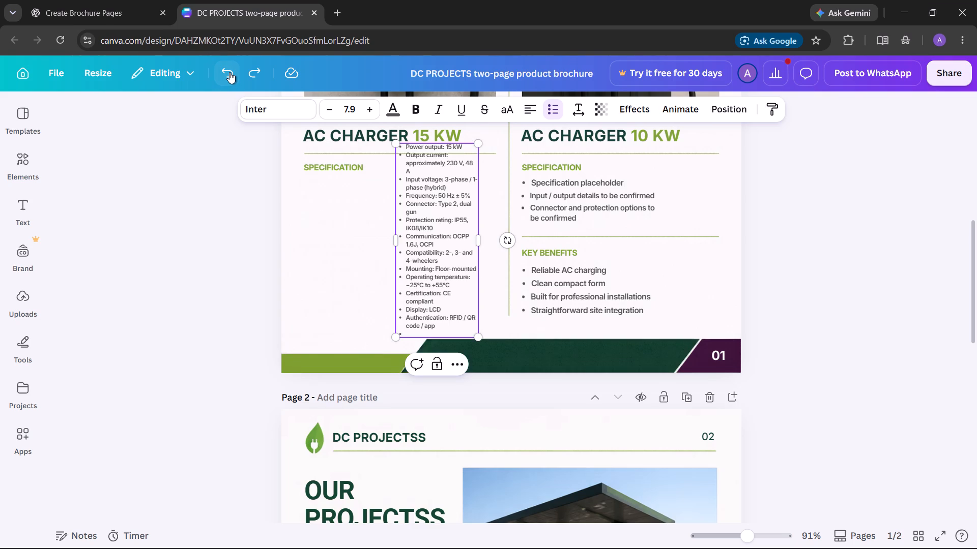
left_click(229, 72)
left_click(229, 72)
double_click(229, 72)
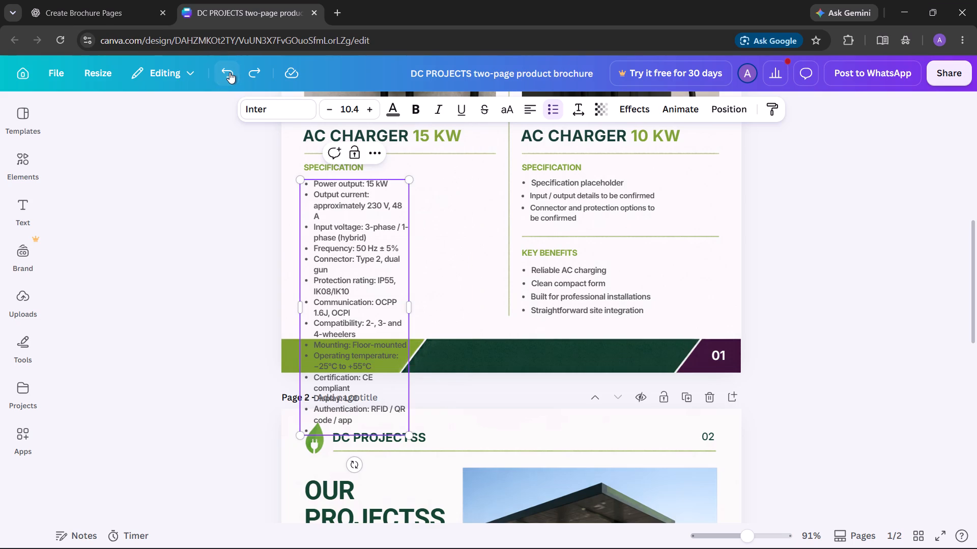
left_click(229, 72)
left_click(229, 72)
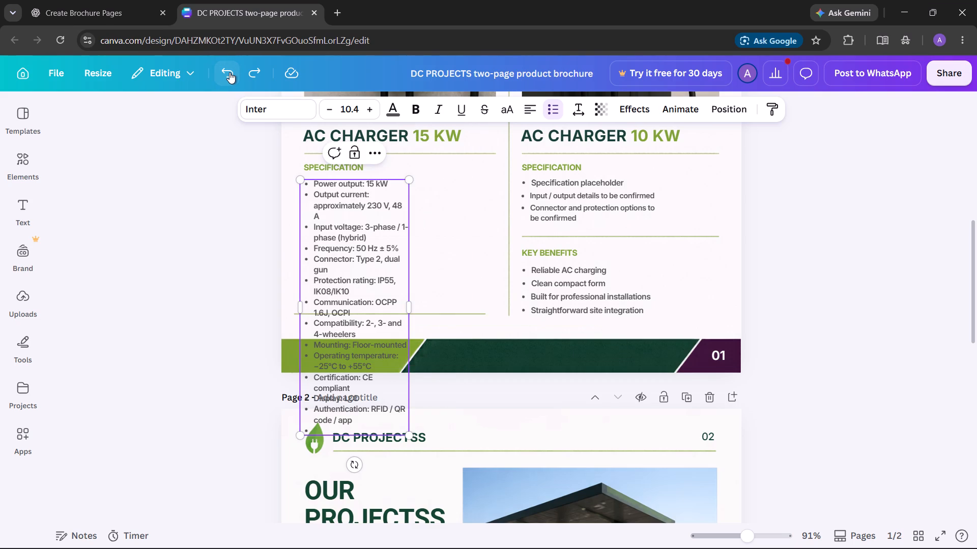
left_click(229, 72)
Widen the 15 kW specification list's text box at font size 10.4 so each item fits on one line.
left_click_drag(346, 289, 333, 265)
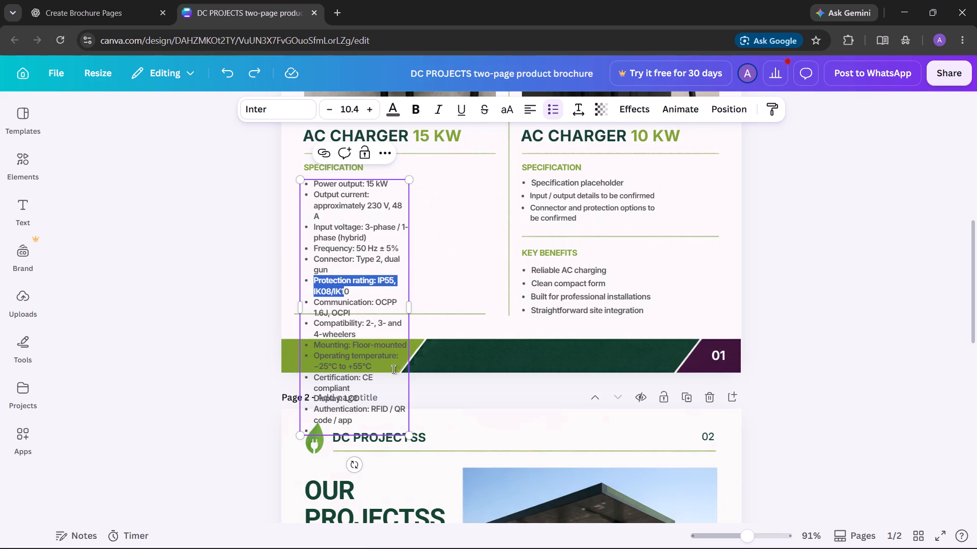
left_click(398, 310)
left_click_drag(412, 308, 461, 299)
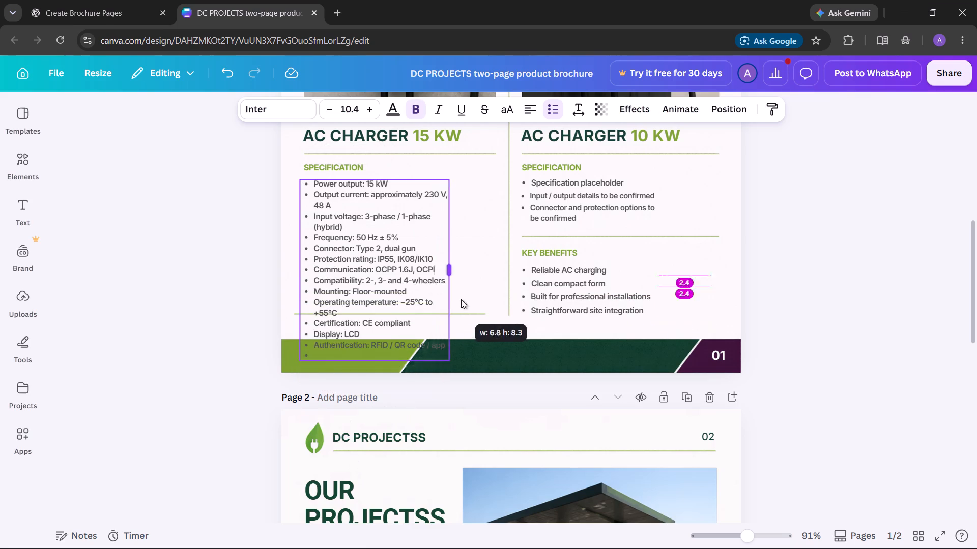
left_click_drag(461, 299, 481, 293)
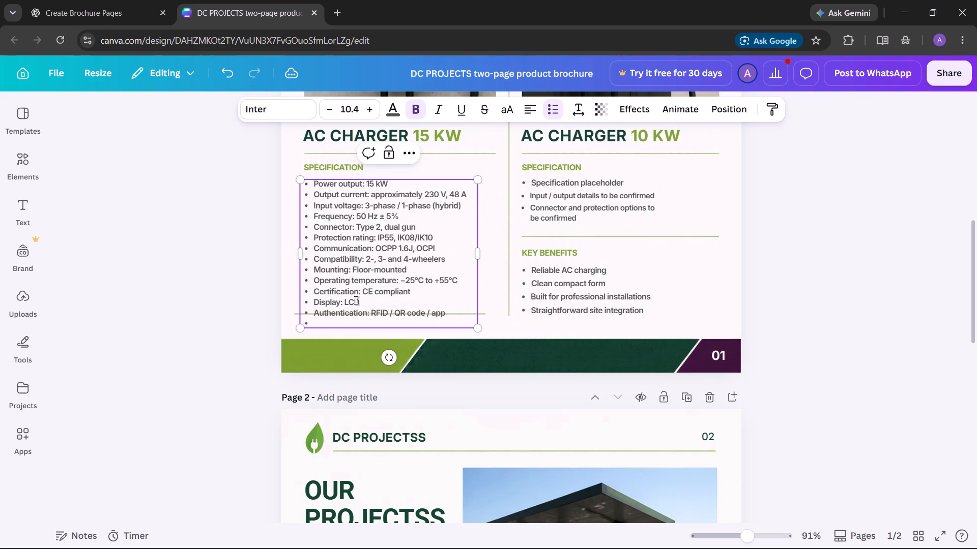
Move the 15 kW specification list slightly up and outward, closer beneath its SPECIFICATION heading and away from the central divider.
left_click_drag(356, 300, 360, 295)
left_click(447, 303)
left_click_drag(424, 178, 406, 175)
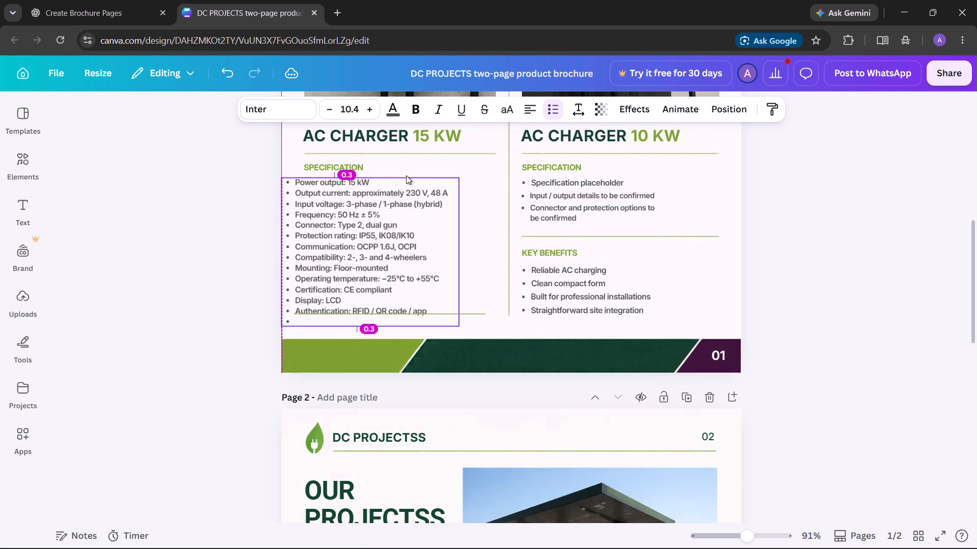
left_click_drag(406, 175, 410, 173)
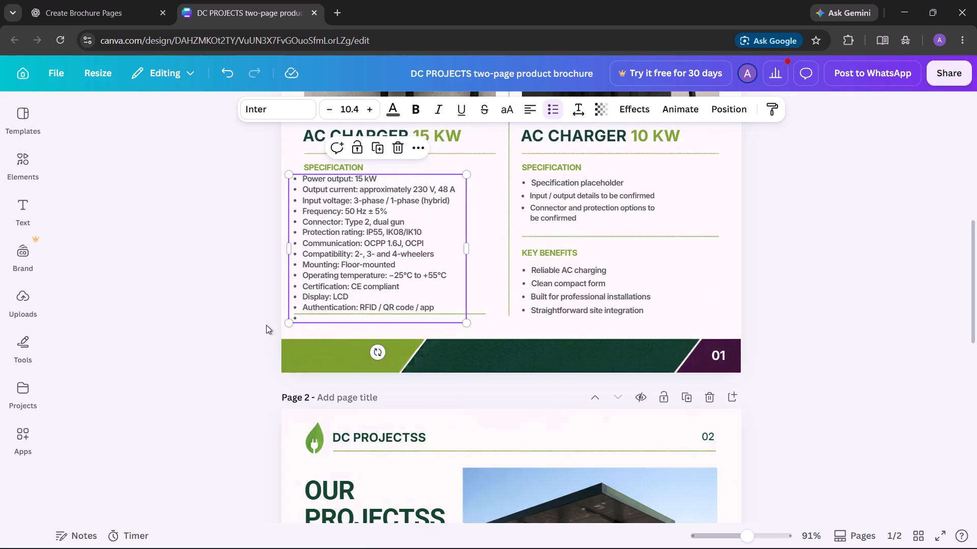
Remove the empty last bullet after "Authentication: RFID / QR code / app" in the 15 kW specification list.
left_click(312, 319)
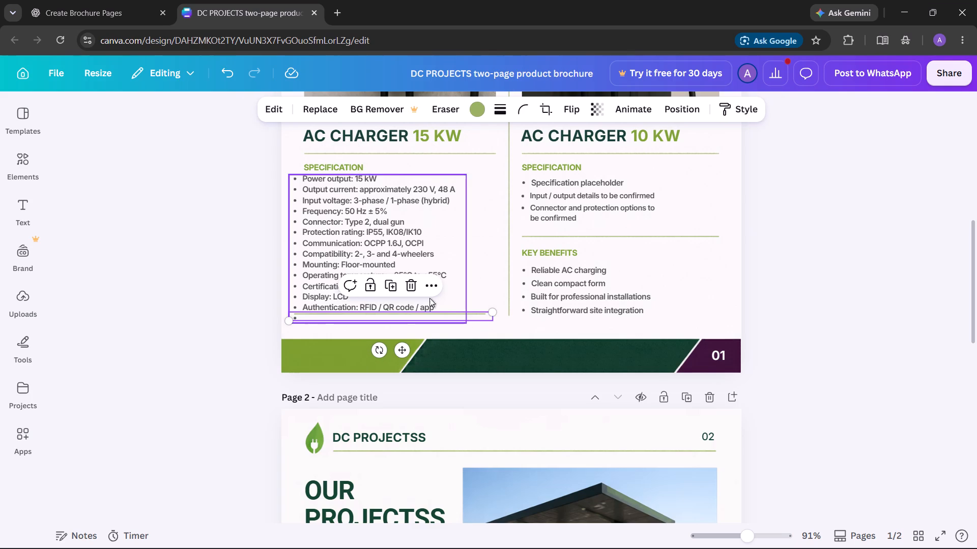
left_click(443, 298)
left_click(429, 308)
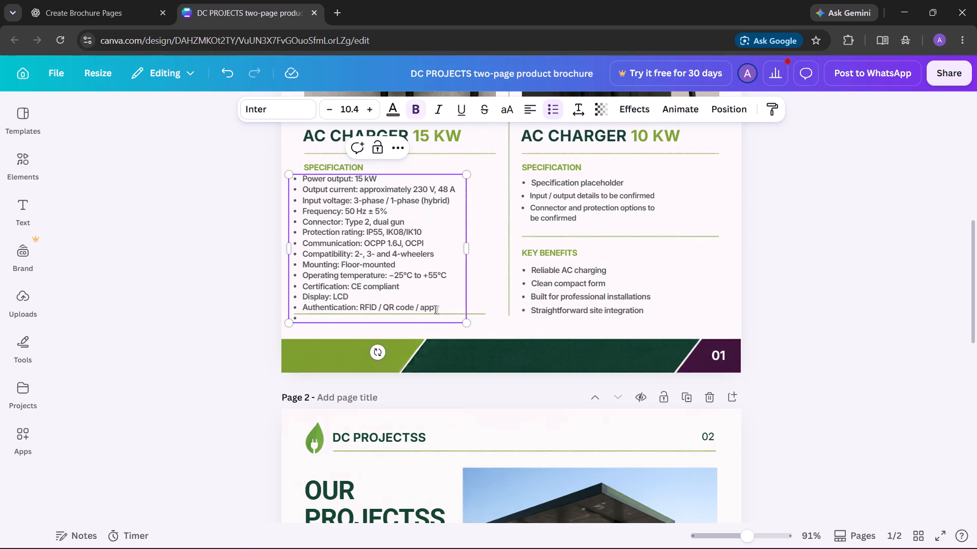
key("Left")
key("Right")
key("Right")
key("Right")
key("Right")
key("Right")
key("Right")
key("Right")
key("Right")
key("Right")
key("Right")
key("Right")
key("Right")
key("Right")
key("Right")
key("BackSpace")
key("Return")
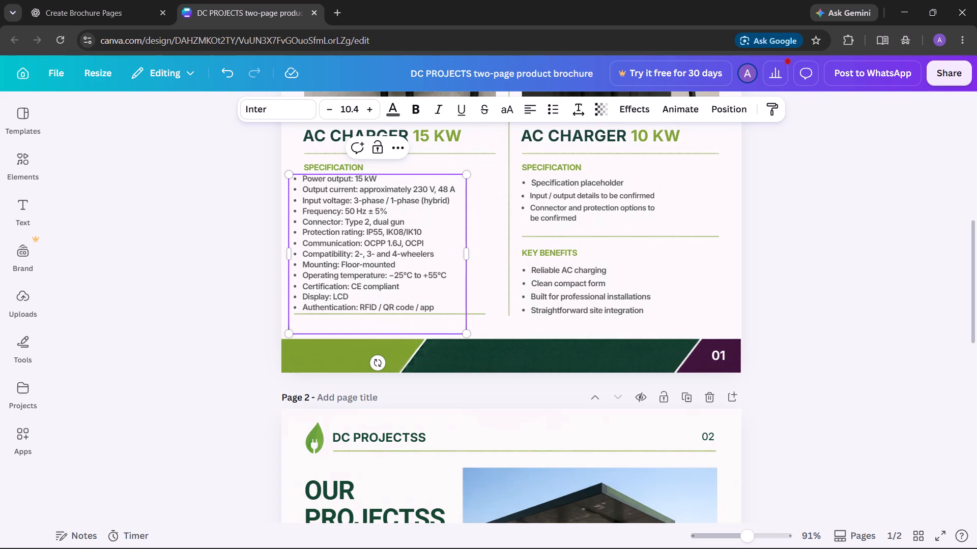
left_click(255, 307)
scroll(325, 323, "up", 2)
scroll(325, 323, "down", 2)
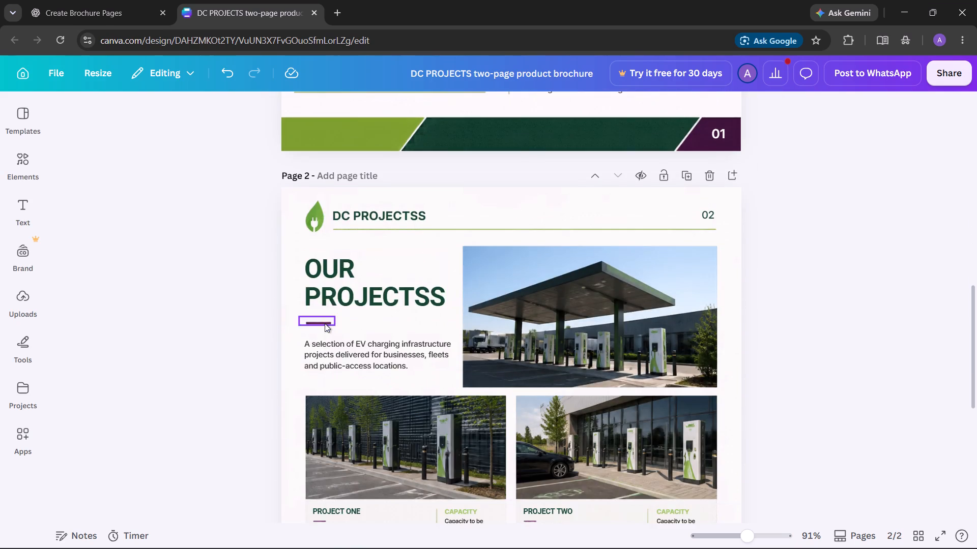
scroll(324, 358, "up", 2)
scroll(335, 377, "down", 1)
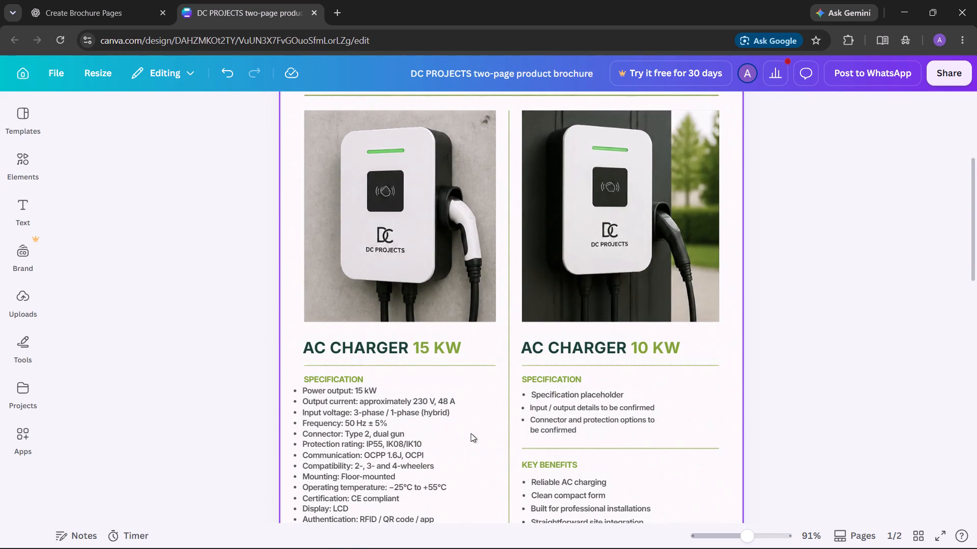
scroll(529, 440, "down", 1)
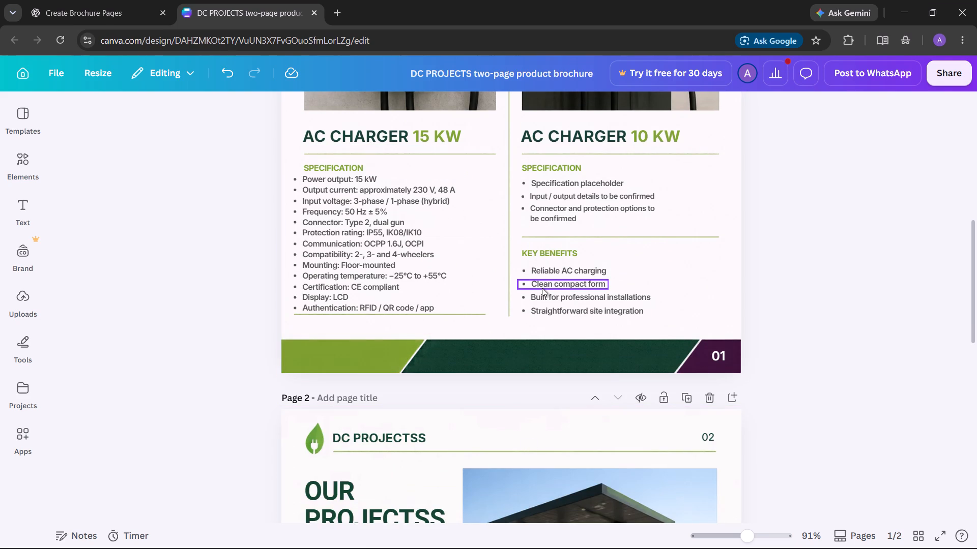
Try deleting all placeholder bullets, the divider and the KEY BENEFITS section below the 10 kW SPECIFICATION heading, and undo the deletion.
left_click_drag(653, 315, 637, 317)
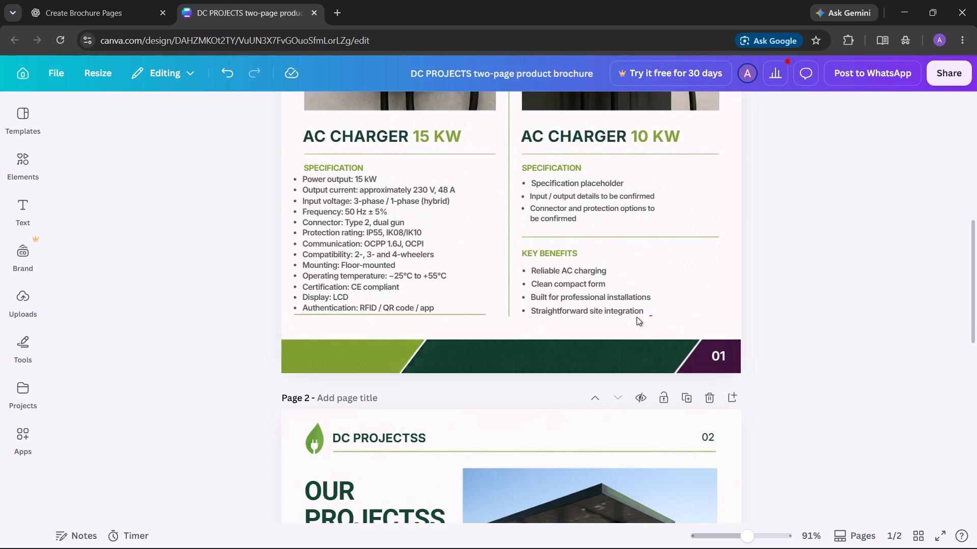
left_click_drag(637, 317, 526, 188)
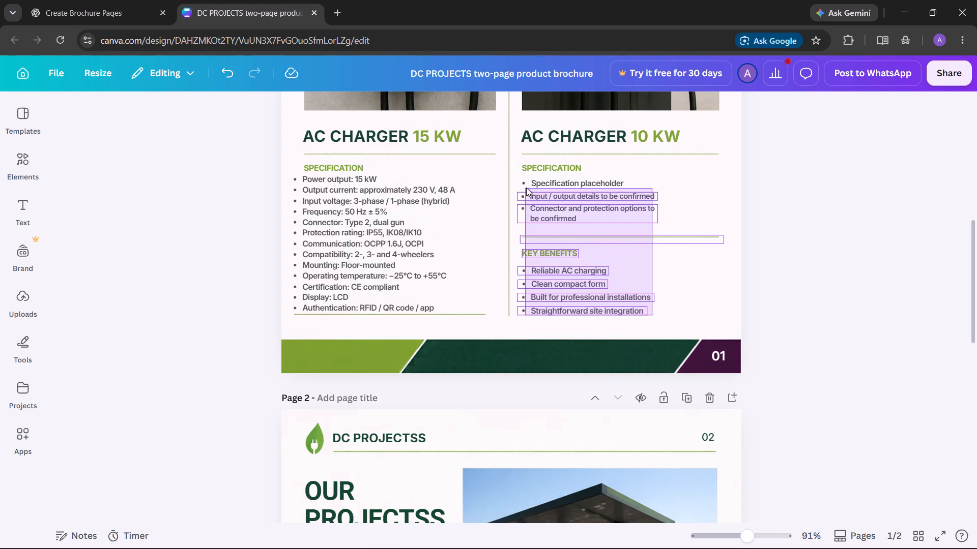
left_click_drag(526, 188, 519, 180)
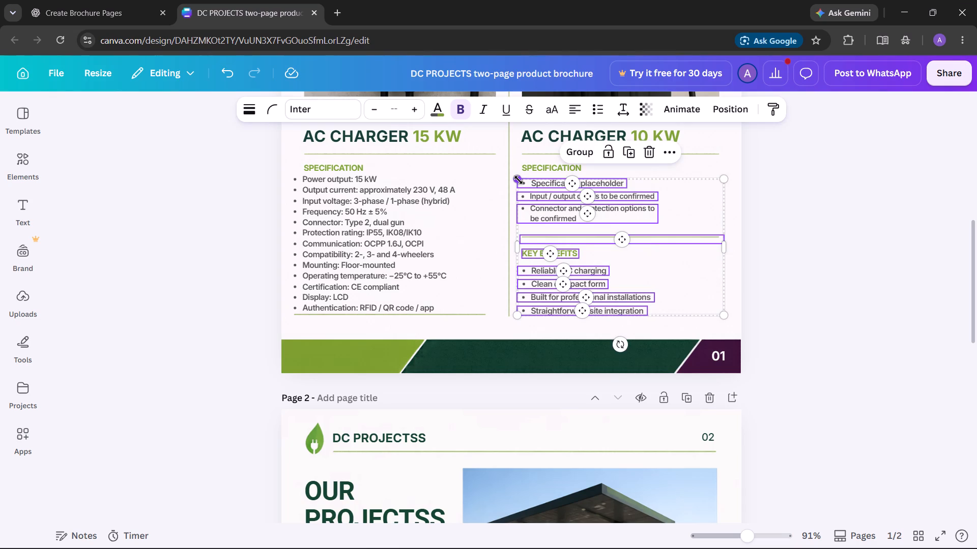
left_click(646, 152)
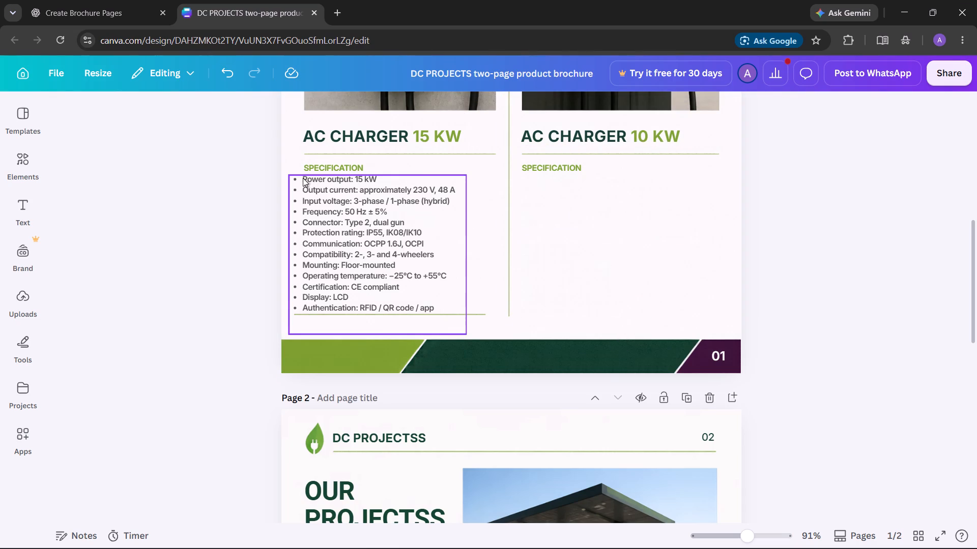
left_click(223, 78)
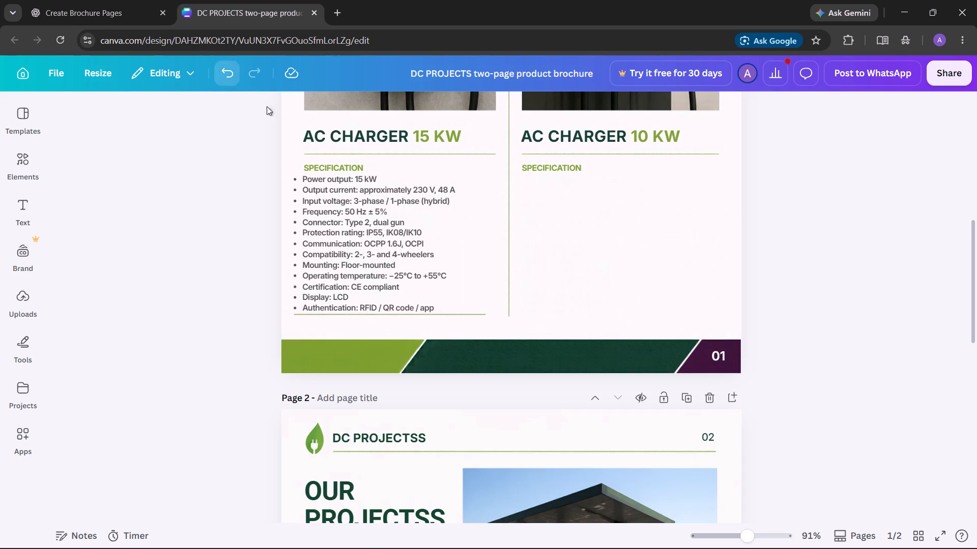
Delete the 10 kW column's second and third specification bullets, lower divider and KEY BENEFITS section, keeping the "Specification placeholder" bullet.
left_click_drag(663, 310, 551, 273)
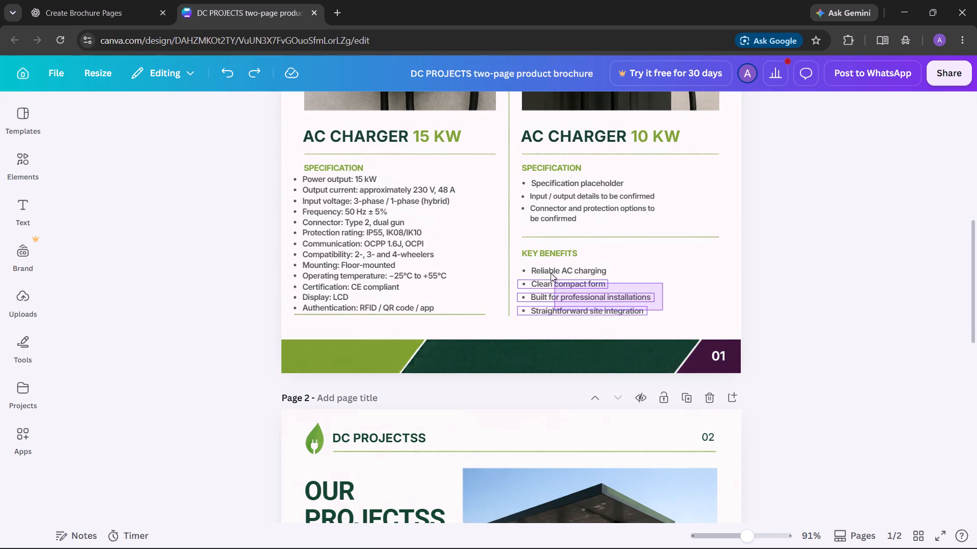
left_click_drag(551, 273, 525, 195)
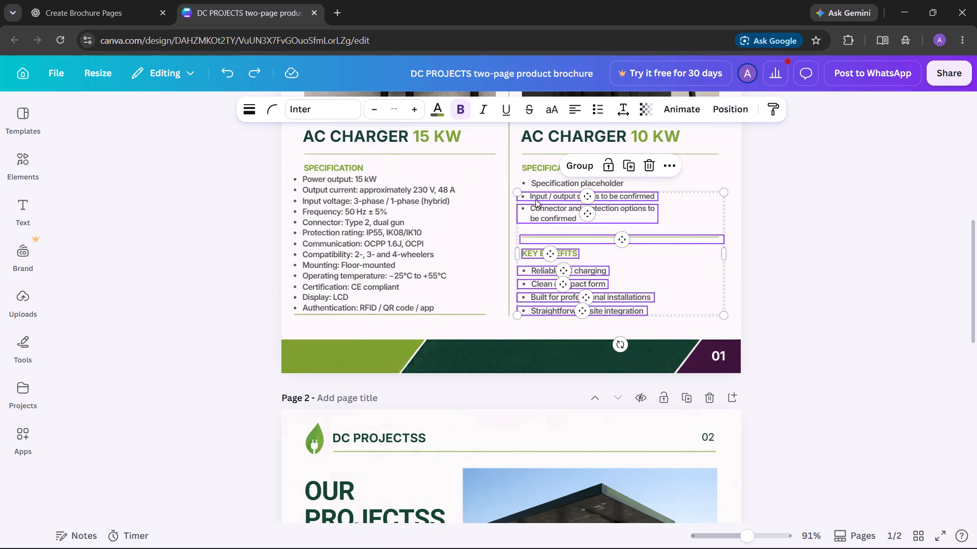
left_click(646, 169)
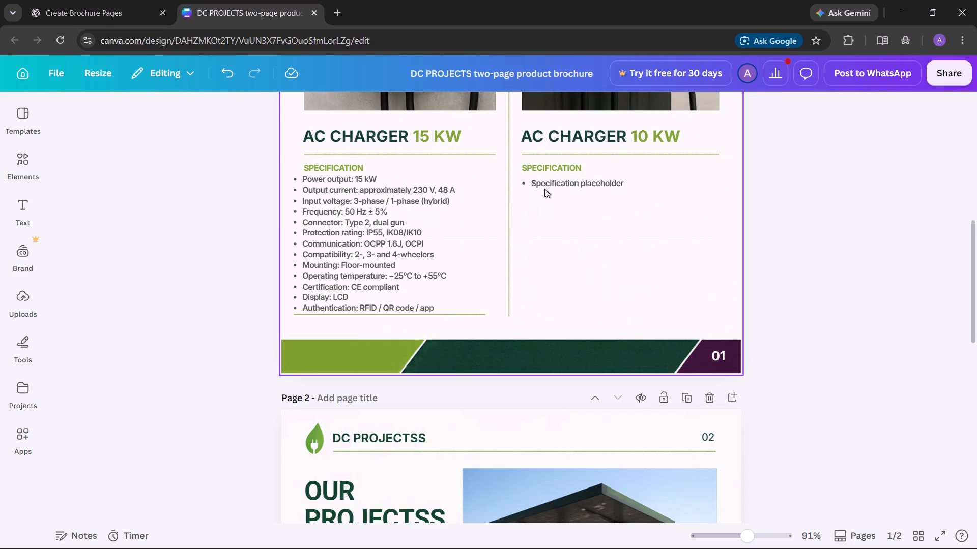
Open the 10 kW column's "Specification placeholder" bullet for editing with its whole text selected.
left_click(549, 184)
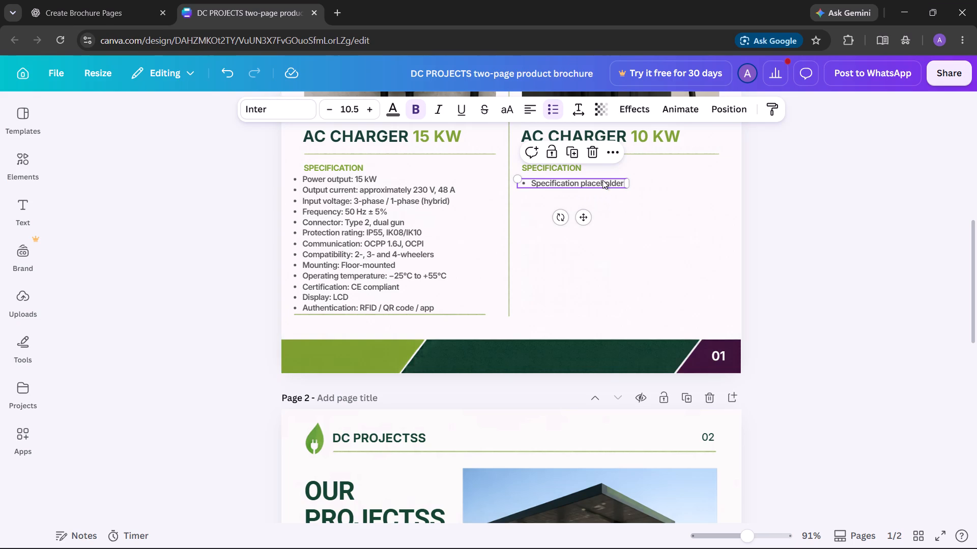
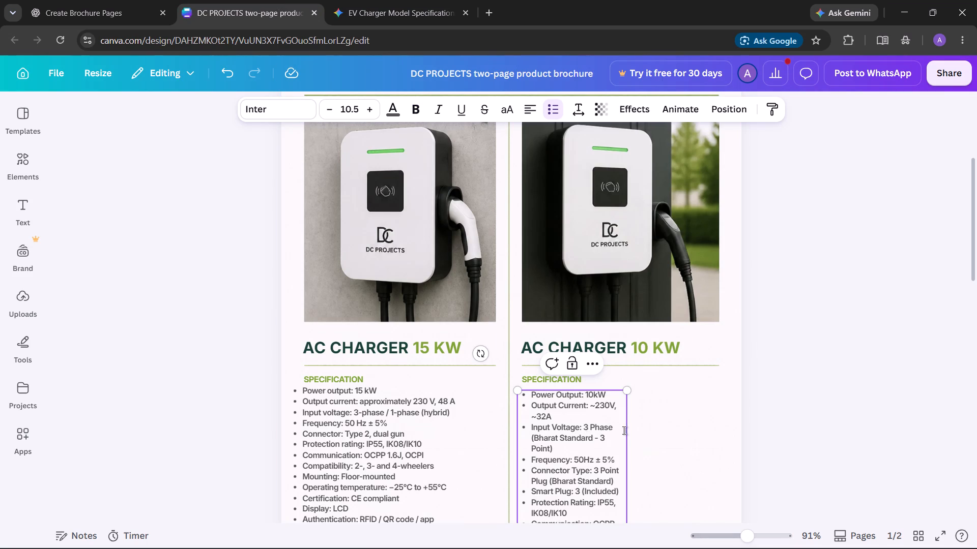
Widen the 10 kW specification text box past the page edge so each specification fits on one line.
left_click_drag(629, 434, 673, 424)
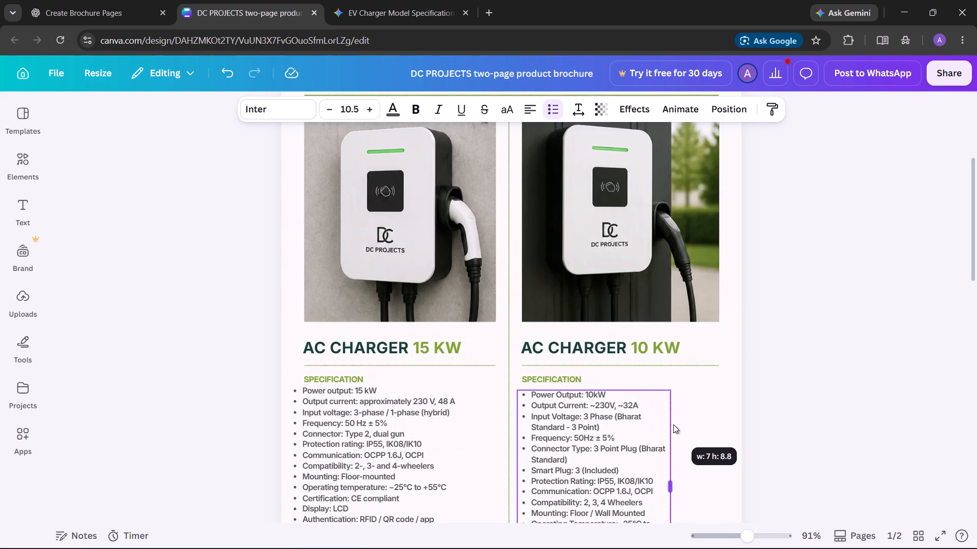
left_click_drag(673, 424, 682, 423)
scroll(760, 400, "down", 1)
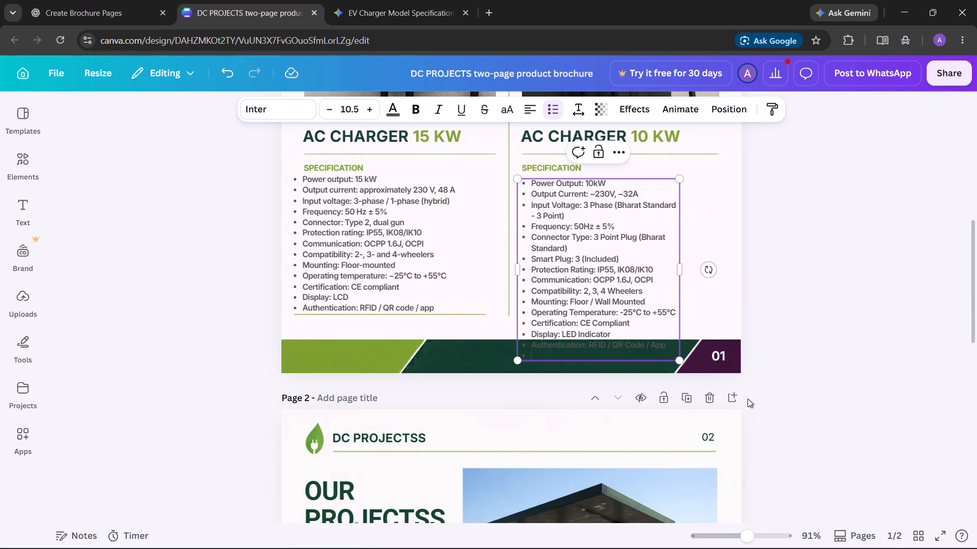
left_click_drag(681, 273, 707, 270)
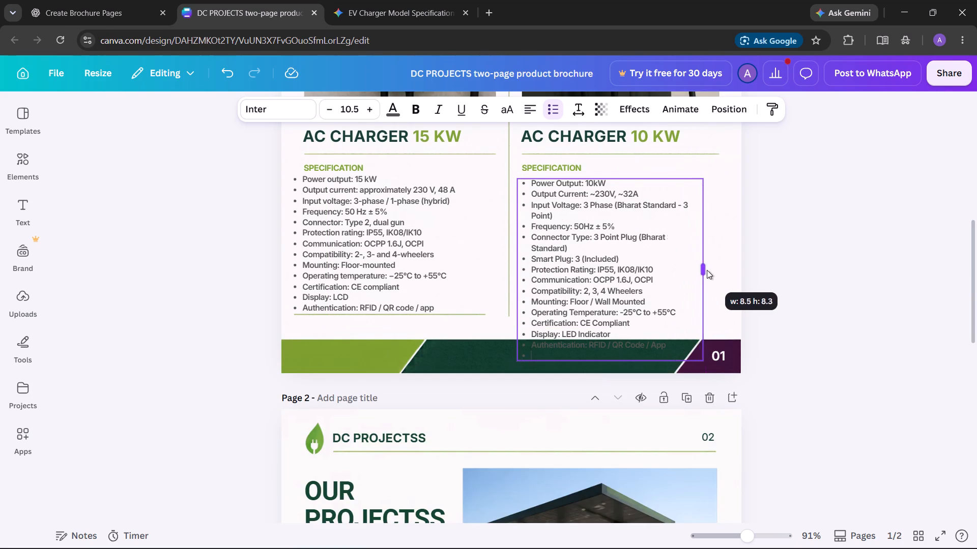
left_click_drag(707, 270, 739, 265)
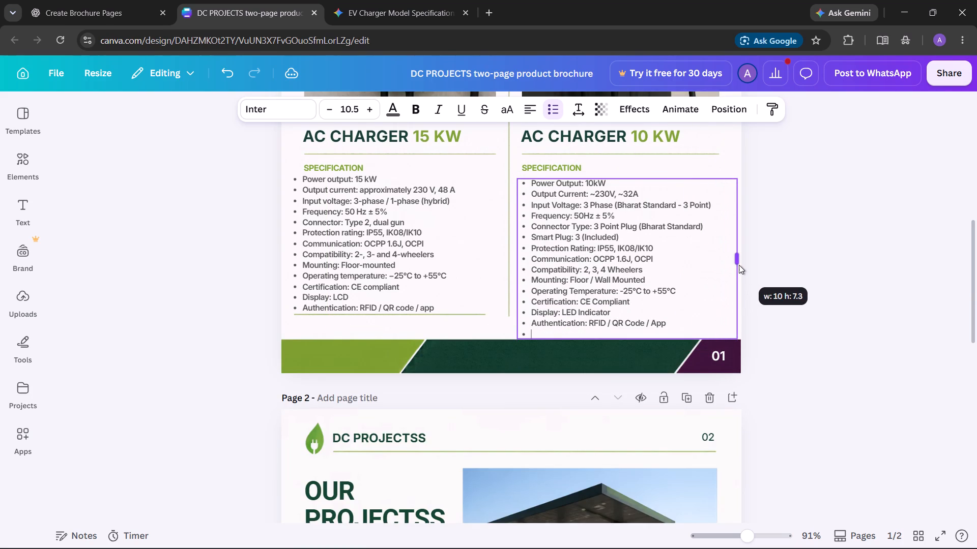
left_click_drag(739, 265, 740, 265)
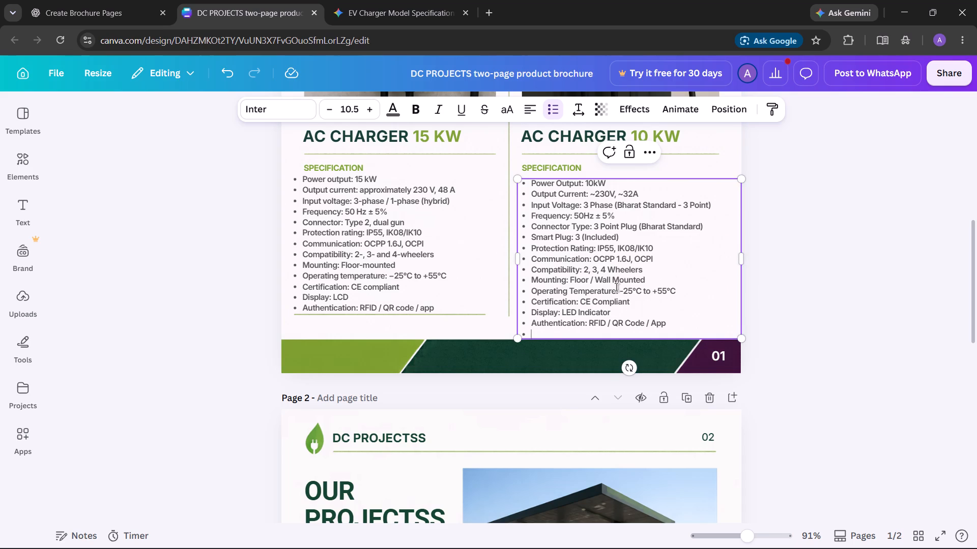
left_click_drag(743, 257, 781, 256)
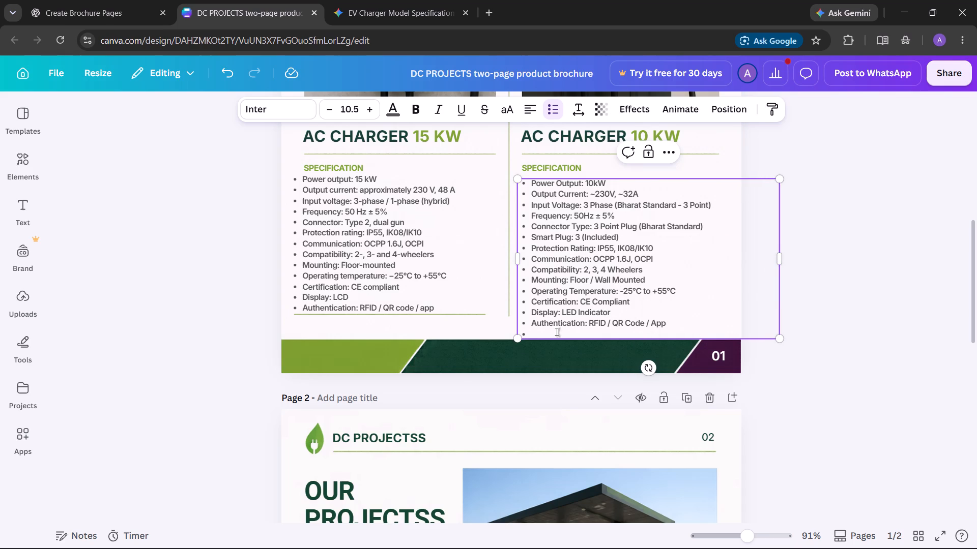
Scale the 10 kW specification list down to font size 10.1 and move it level with the 15 kW list.
left_click_drag(518, 342, 526, 326)
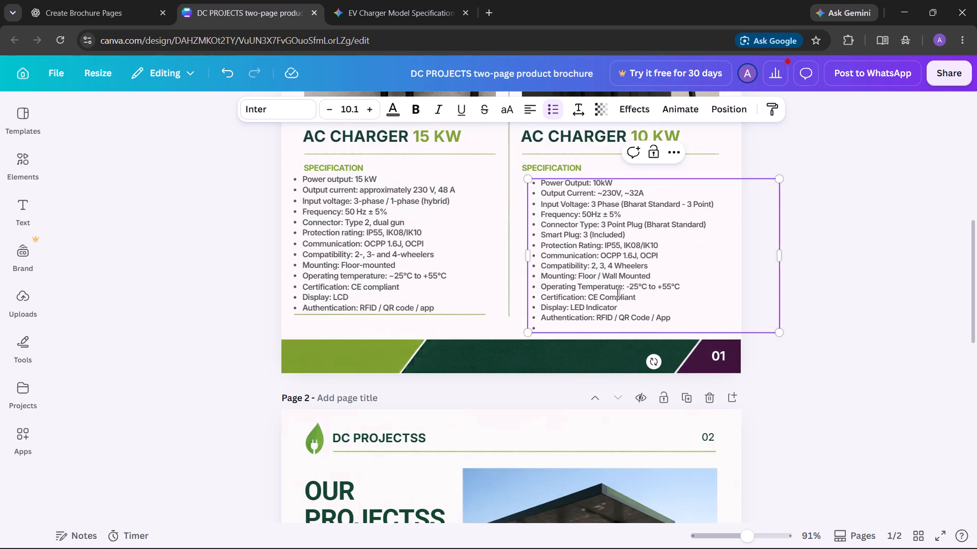
left_click_drag(642, 178, 626, 175)
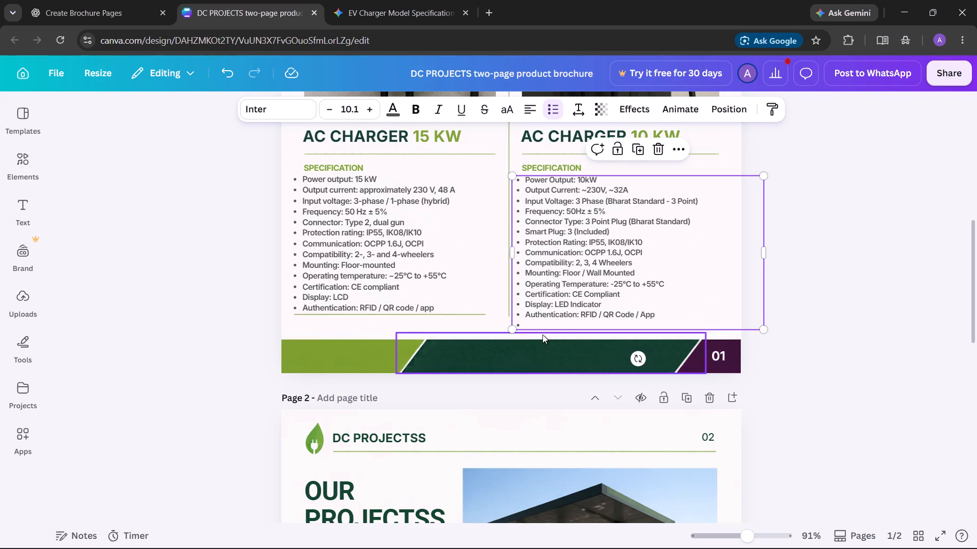
Remove the empty last bullet after "Authentication: RFID / QR Code / App" in the 10 kW specification list.
left_click(529, 324)
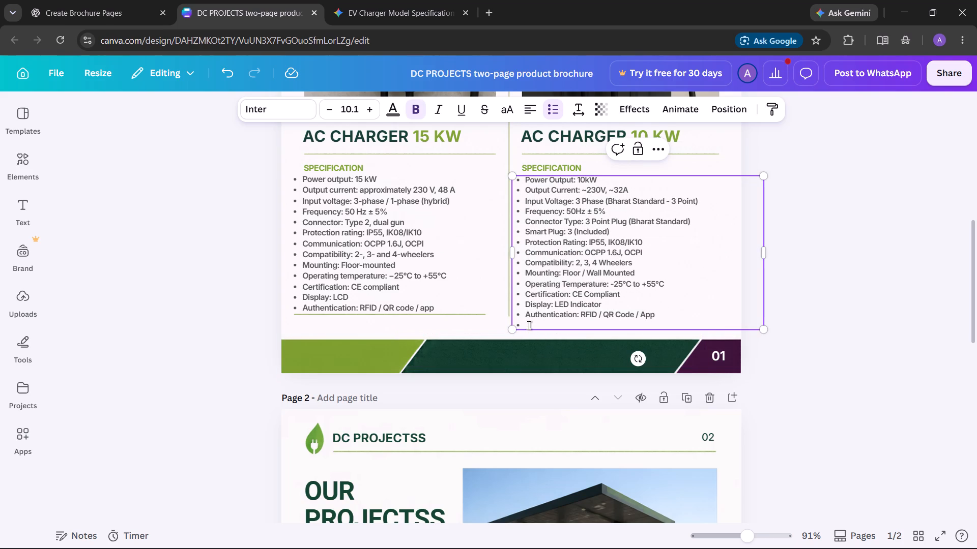
key("BackSpace")
key("BackSpace")
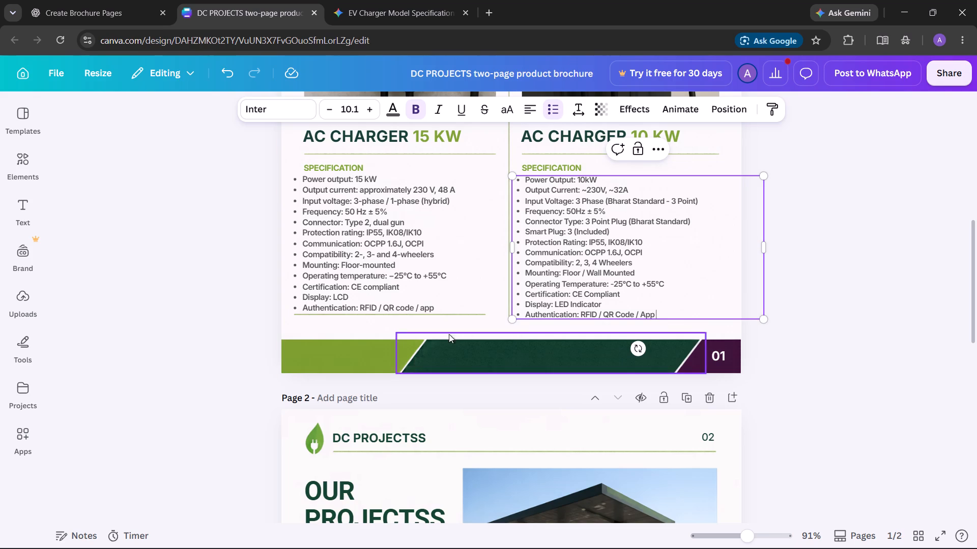
Duplicate the green divider line below the 15 kW specification list.
left_click(445, 317)
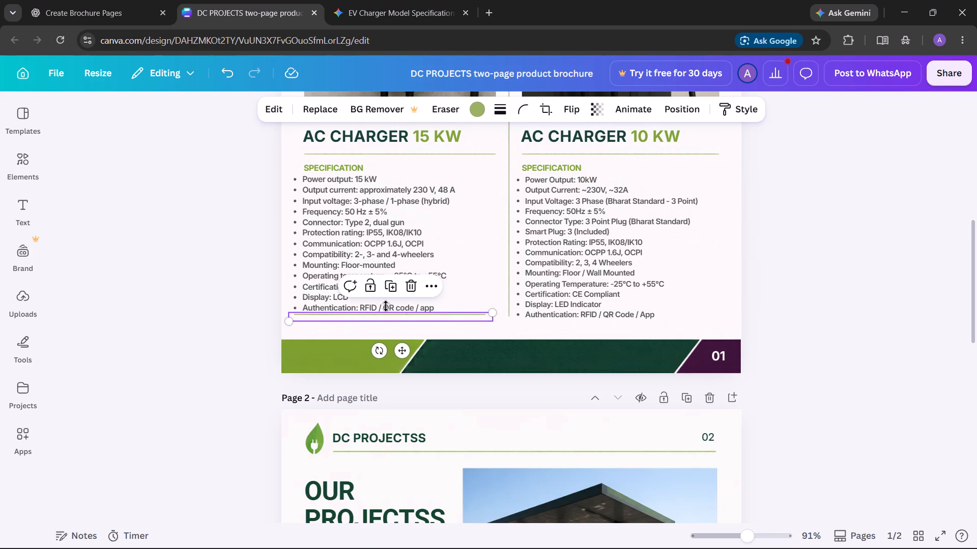
left_click(391, 286)
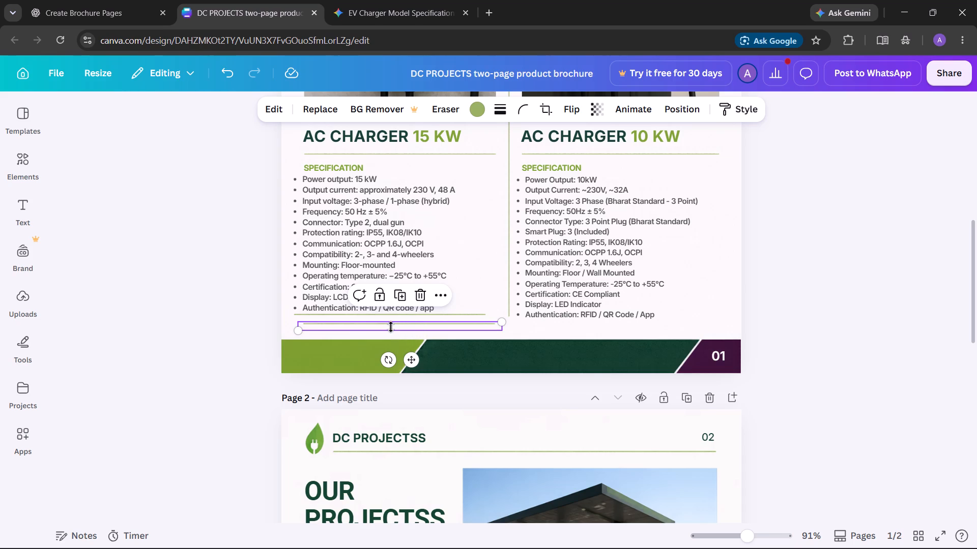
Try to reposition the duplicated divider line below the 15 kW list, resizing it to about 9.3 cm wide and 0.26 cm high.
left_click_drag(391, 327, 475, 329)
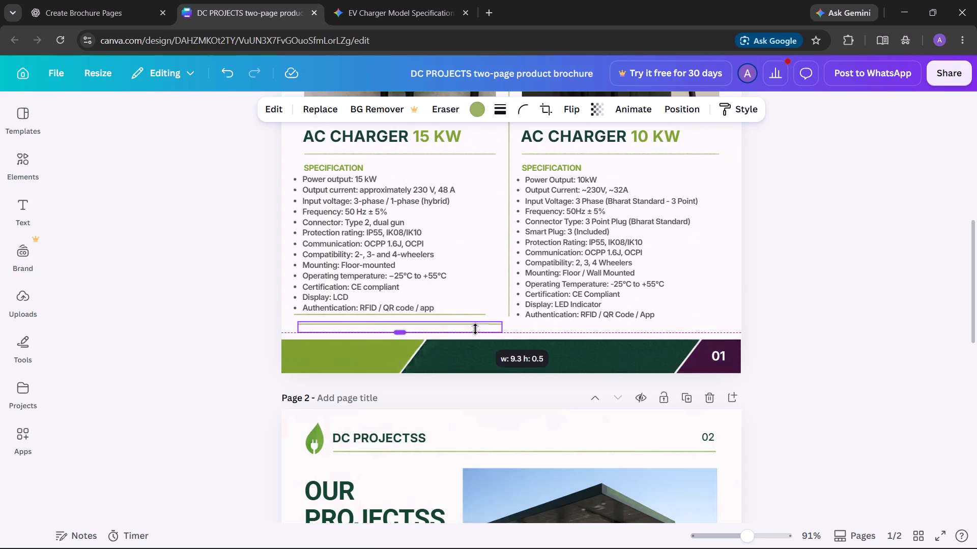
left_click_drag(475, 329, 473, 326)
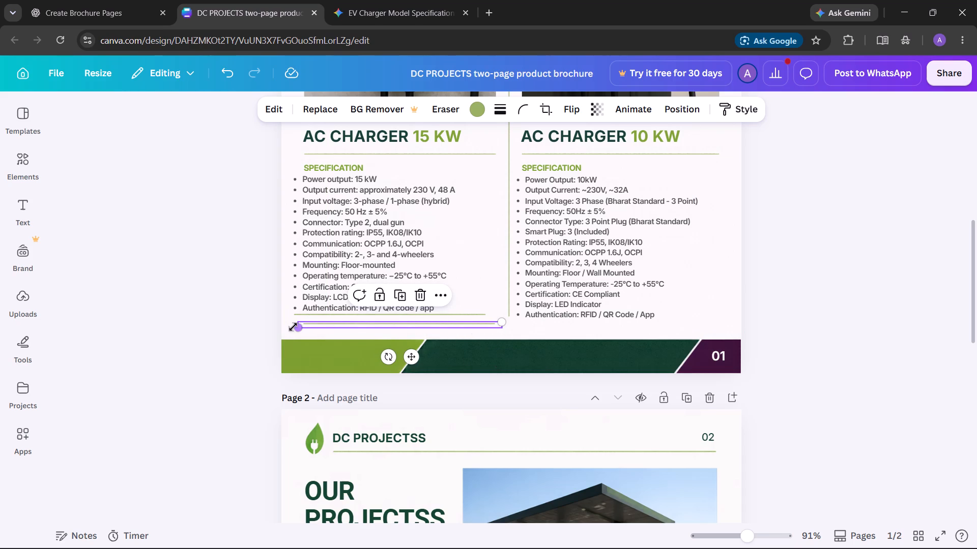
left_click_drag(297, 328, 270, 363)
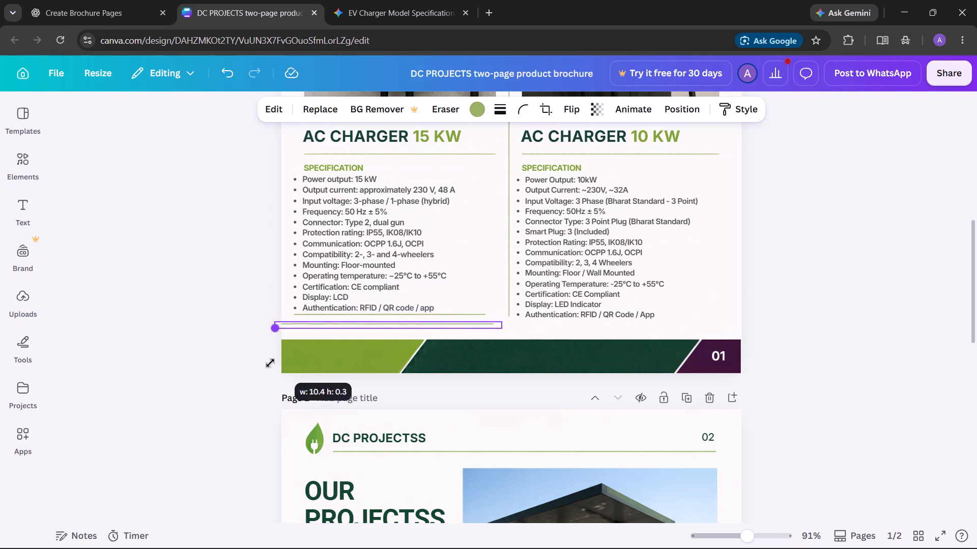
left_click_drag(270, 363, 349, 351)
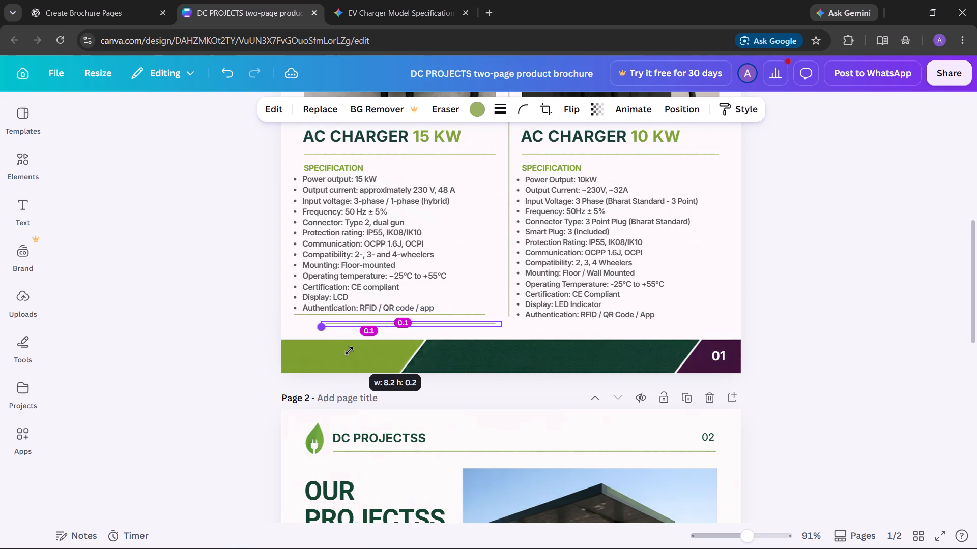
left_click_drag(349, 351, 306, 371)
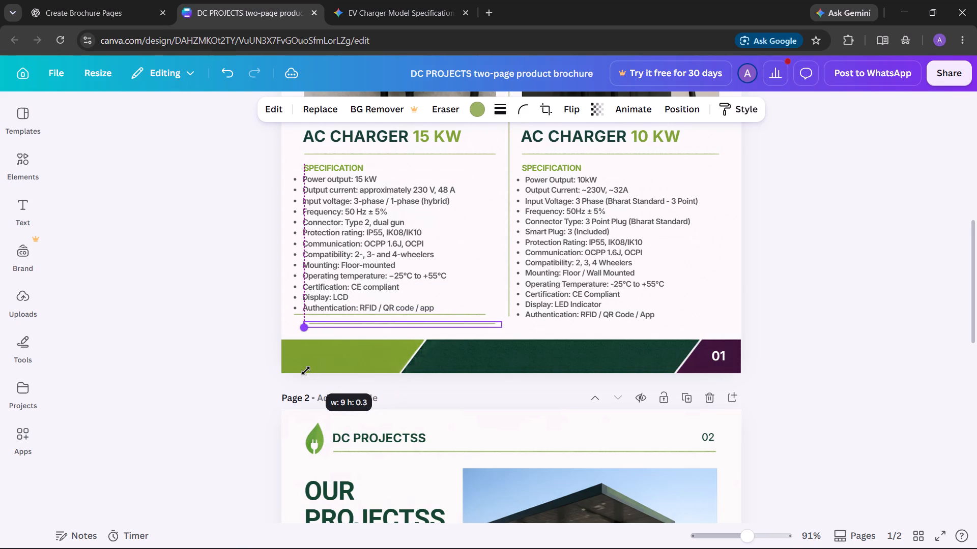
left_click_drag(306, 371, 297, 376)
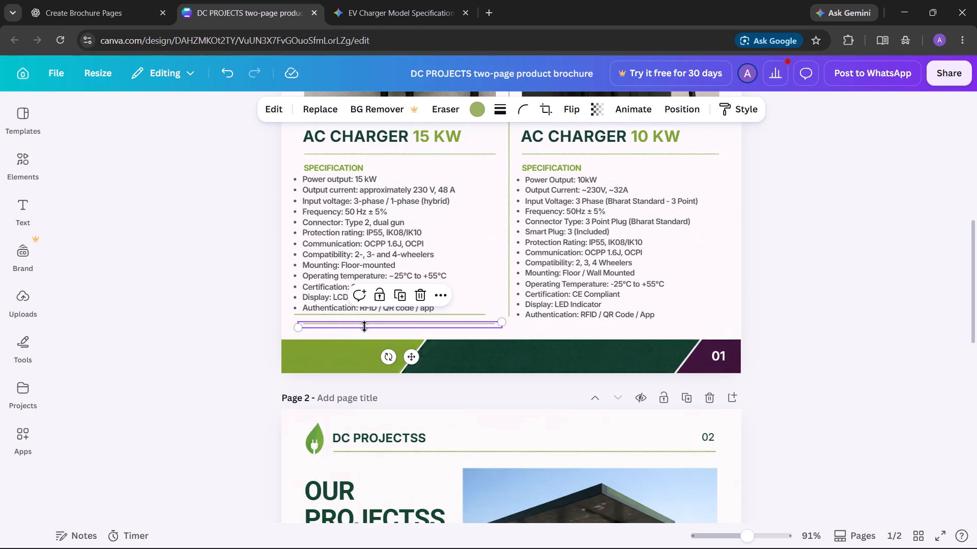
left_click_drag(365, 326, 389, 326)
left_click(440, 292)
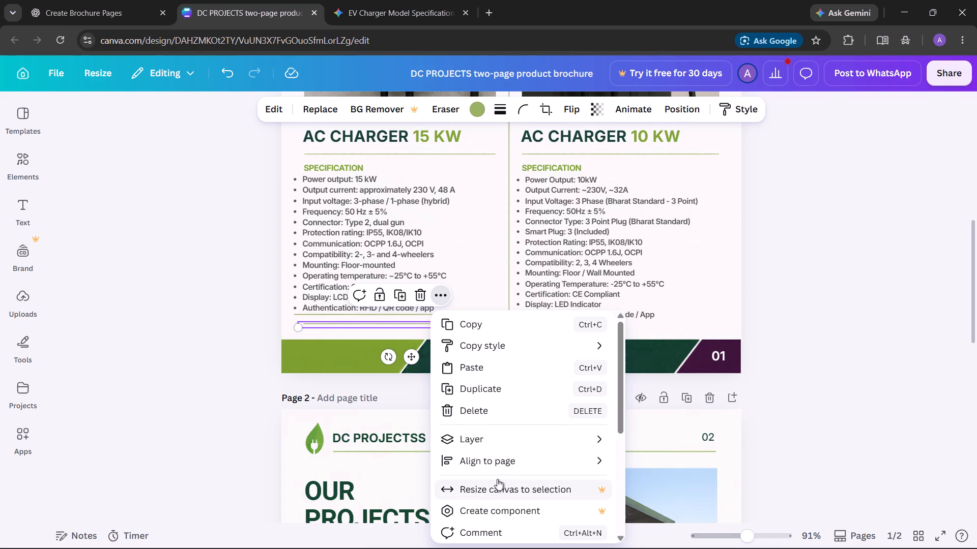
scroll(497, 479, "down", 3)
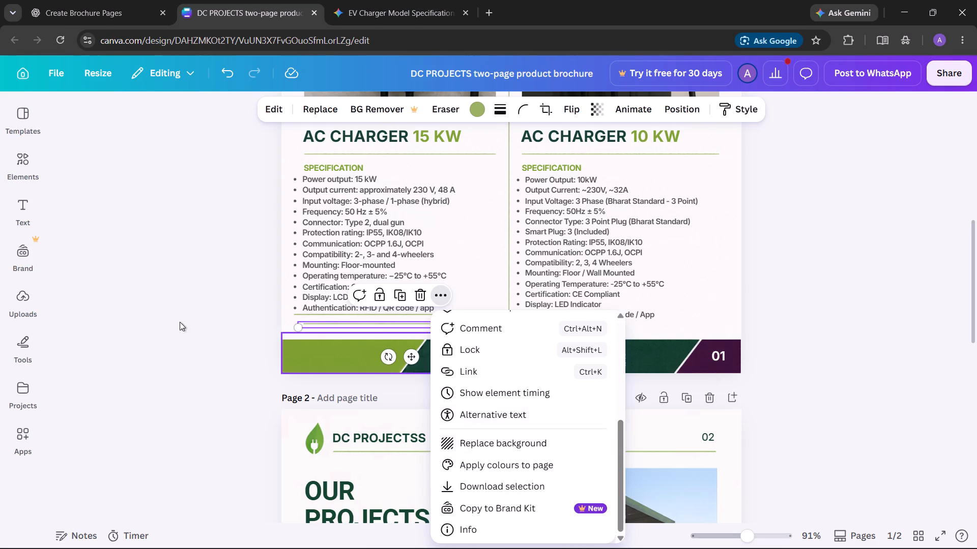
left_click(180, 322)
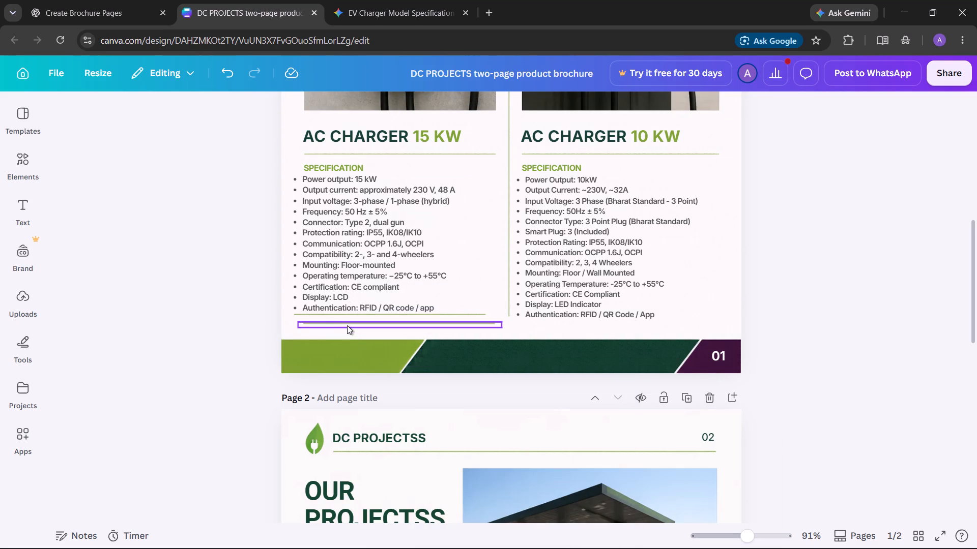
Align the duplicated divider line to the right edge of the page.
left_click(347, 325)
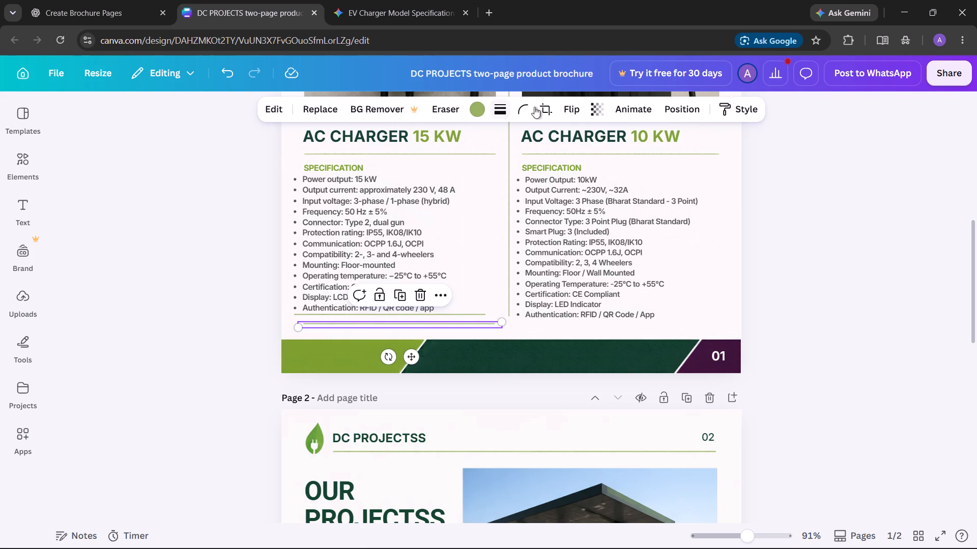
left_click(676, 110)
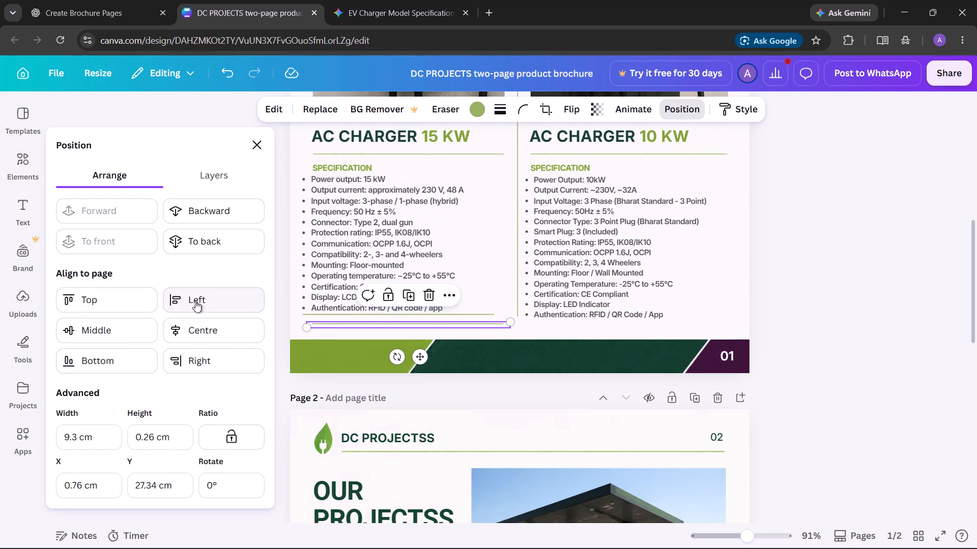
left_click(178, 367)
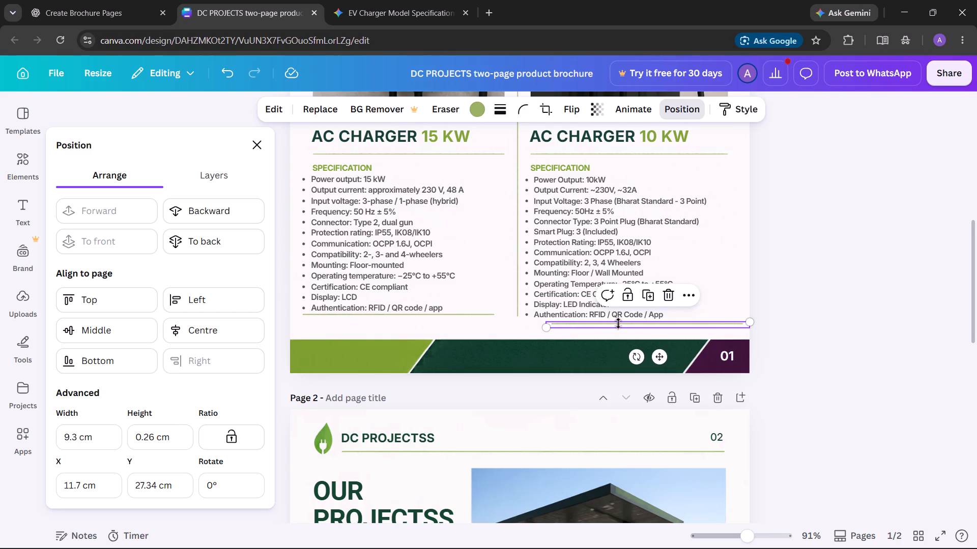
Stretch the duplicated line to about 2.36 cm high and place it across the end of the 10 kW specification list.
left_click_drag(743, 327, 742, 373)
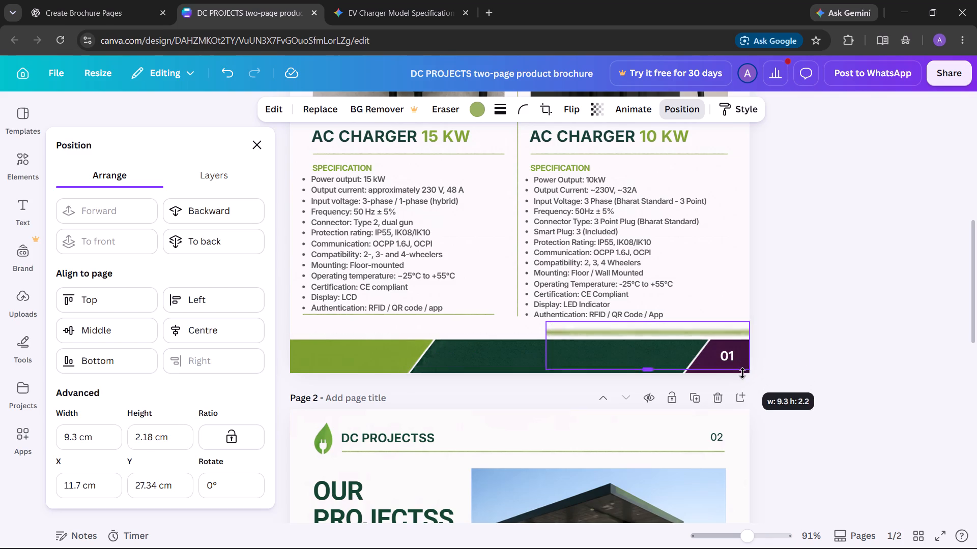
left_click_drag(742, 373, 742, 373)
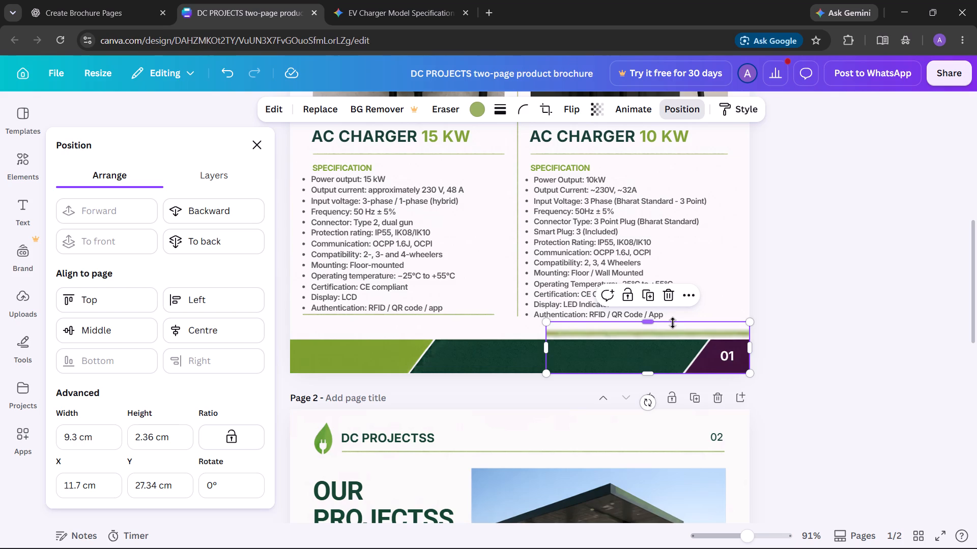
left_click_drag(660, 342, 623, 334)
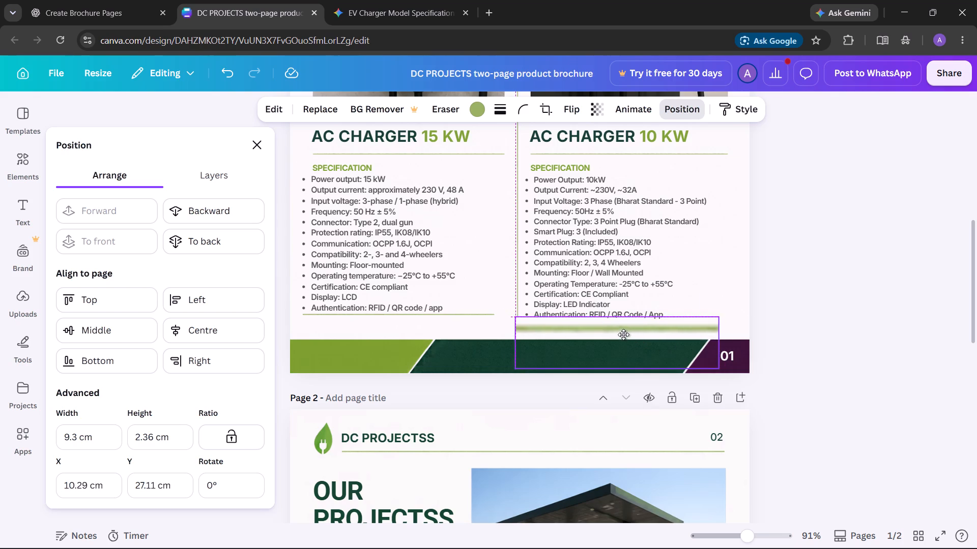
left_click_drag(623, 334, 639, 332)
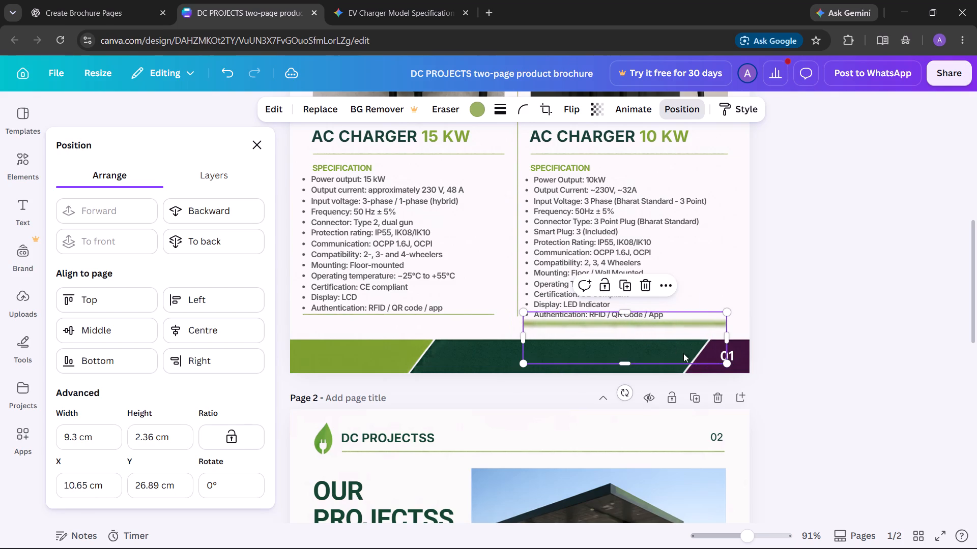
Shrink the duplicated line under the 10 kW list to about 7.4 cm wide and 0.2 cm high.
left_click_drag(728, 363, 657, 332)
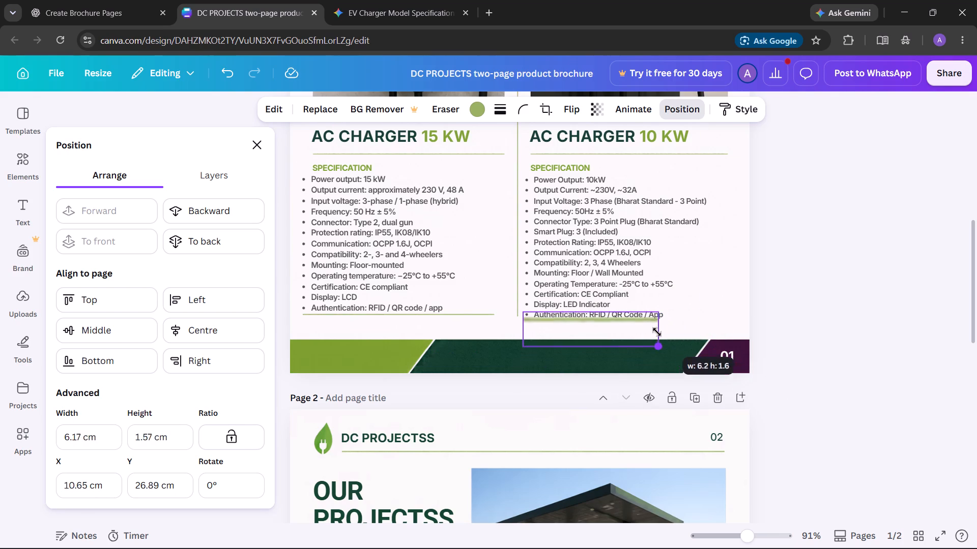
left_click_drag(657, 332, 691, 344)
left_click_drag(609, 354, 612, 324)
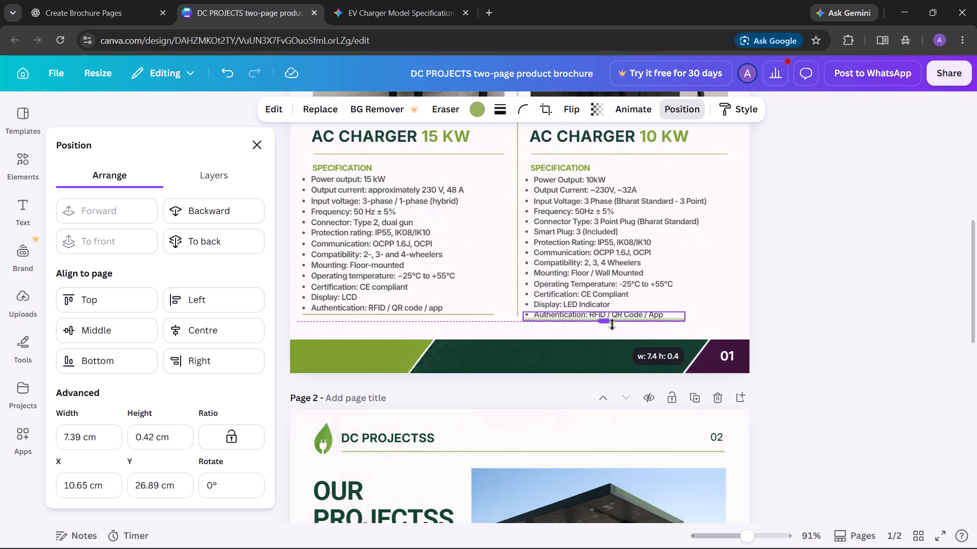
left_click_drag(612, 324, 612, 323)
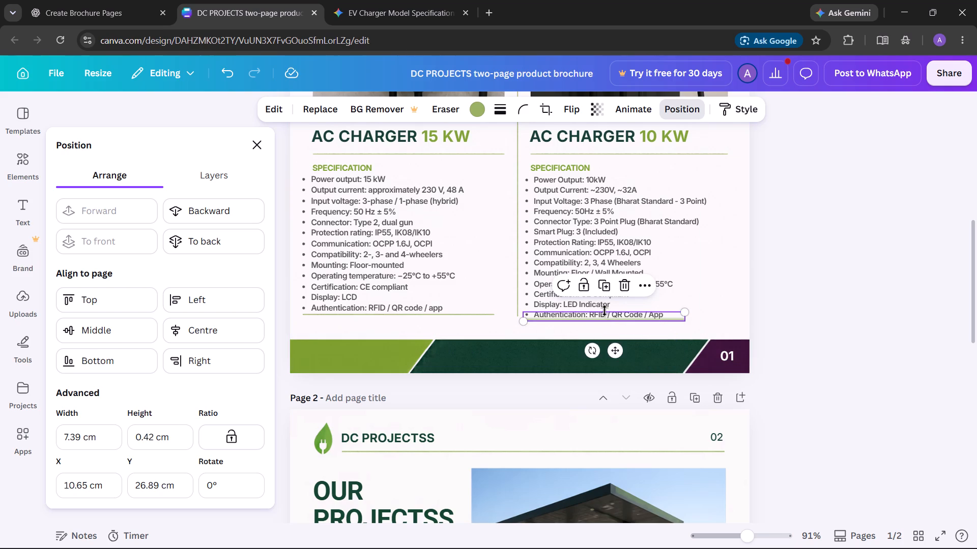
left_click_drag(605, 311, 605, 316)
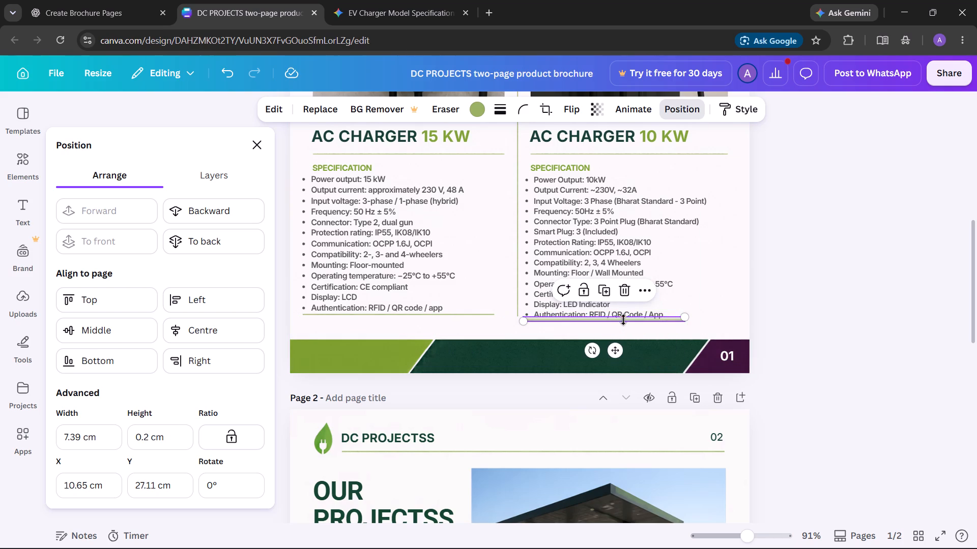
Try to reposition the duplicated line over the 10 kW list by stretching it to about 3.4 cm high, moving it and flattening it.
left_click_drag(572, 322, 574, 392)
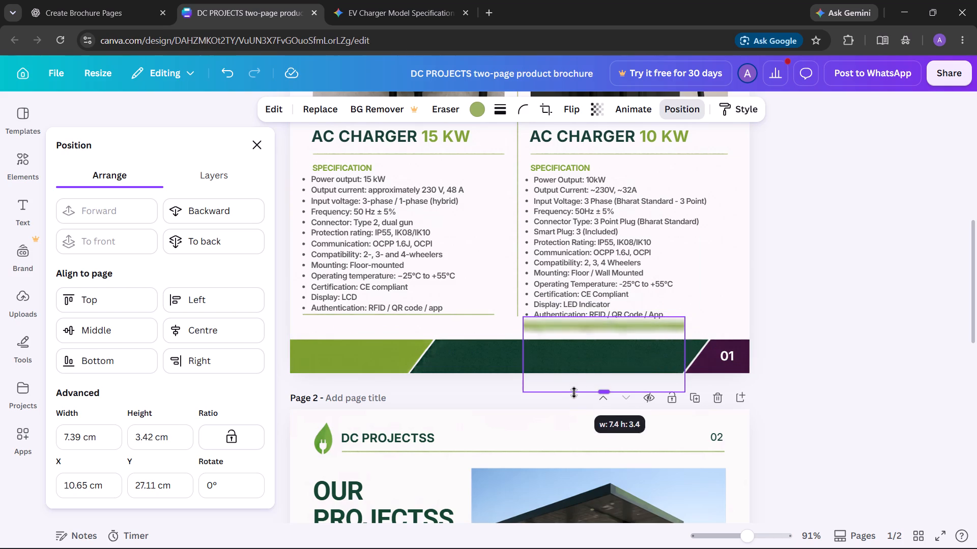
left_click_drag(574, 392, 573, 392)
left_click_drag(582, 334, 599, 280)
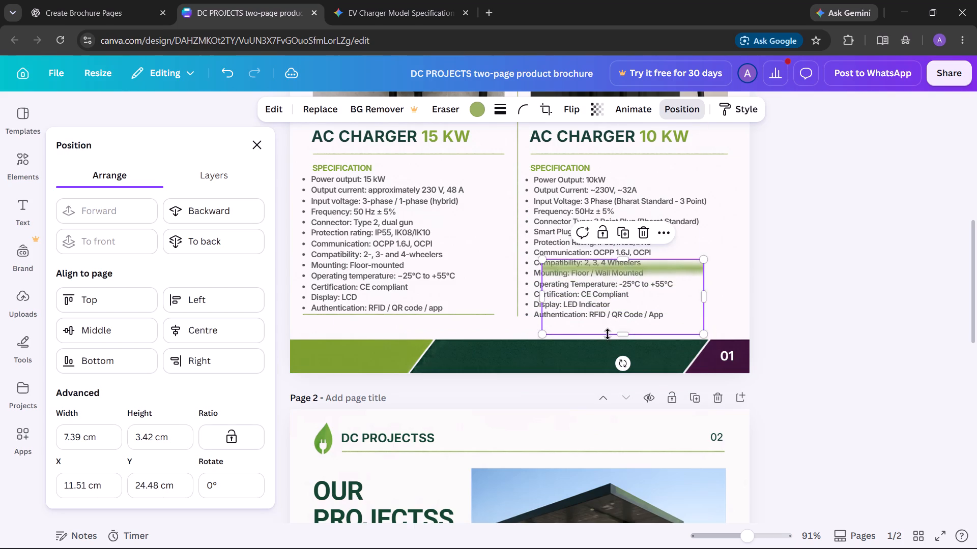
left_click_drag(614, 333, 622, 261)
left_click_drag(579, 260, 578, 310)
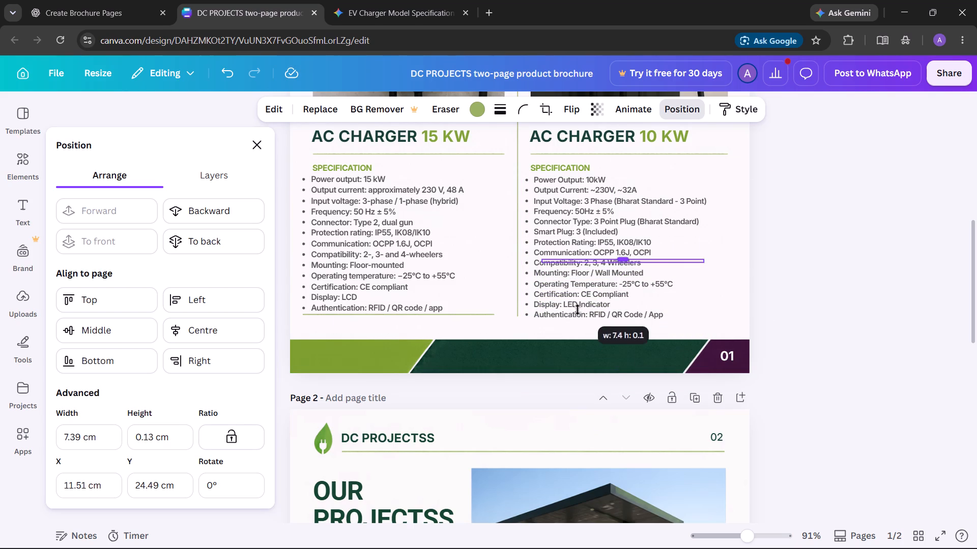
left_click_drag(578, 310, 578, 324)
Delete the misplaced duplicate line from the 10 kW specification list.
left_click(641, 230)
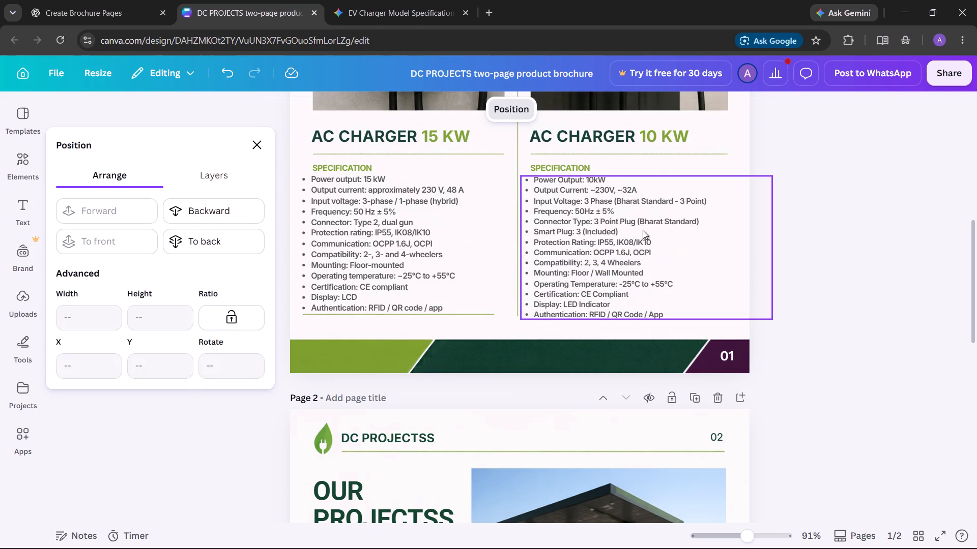
Duplicate the green divider line below the 15 kW specification list again.
left_click(448, 314)
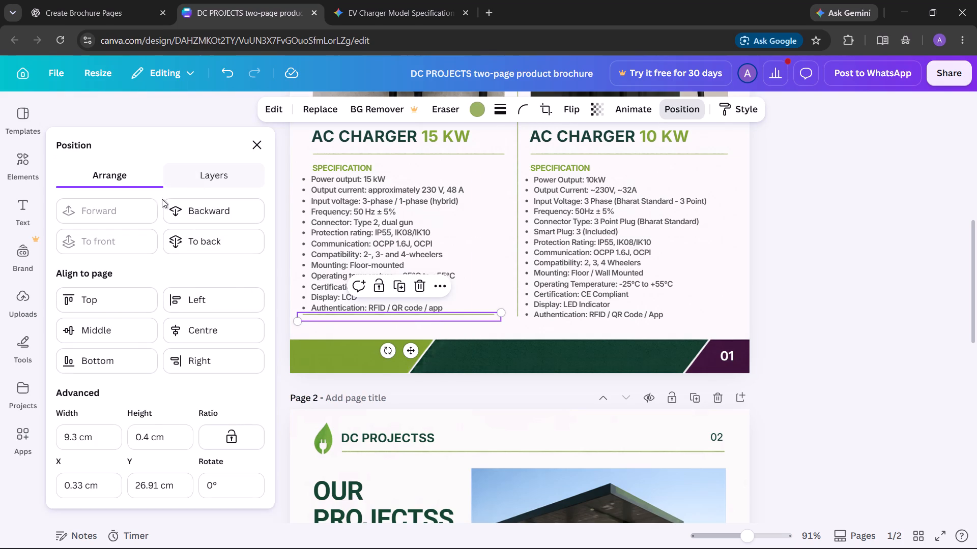
scroll(141, 306, "down", 3)
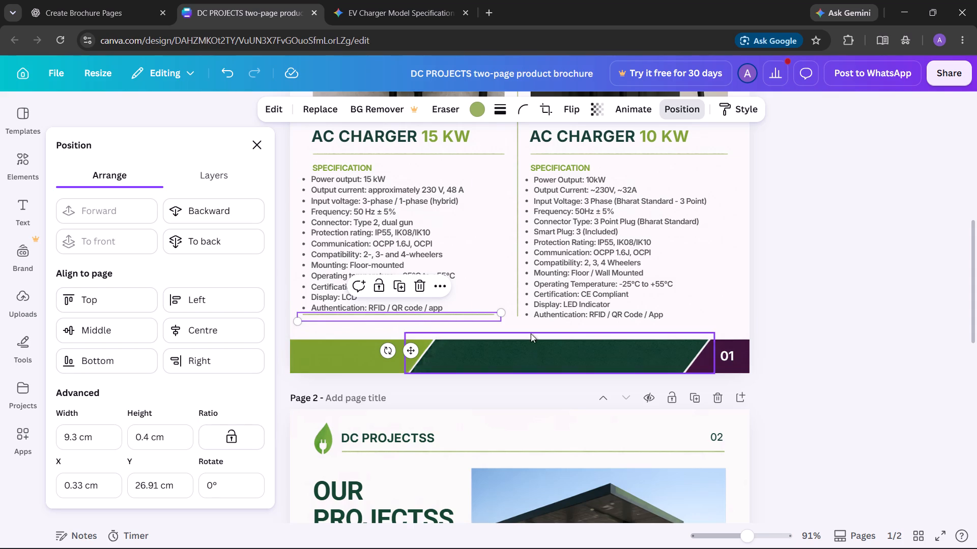
left_click(542, 323)
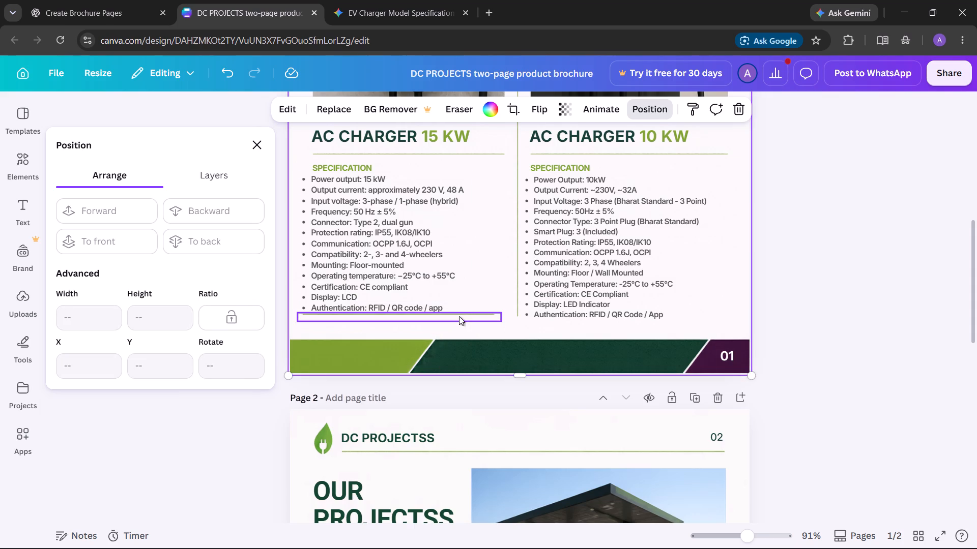
left_click(459, 316)
left_click(403, 288)
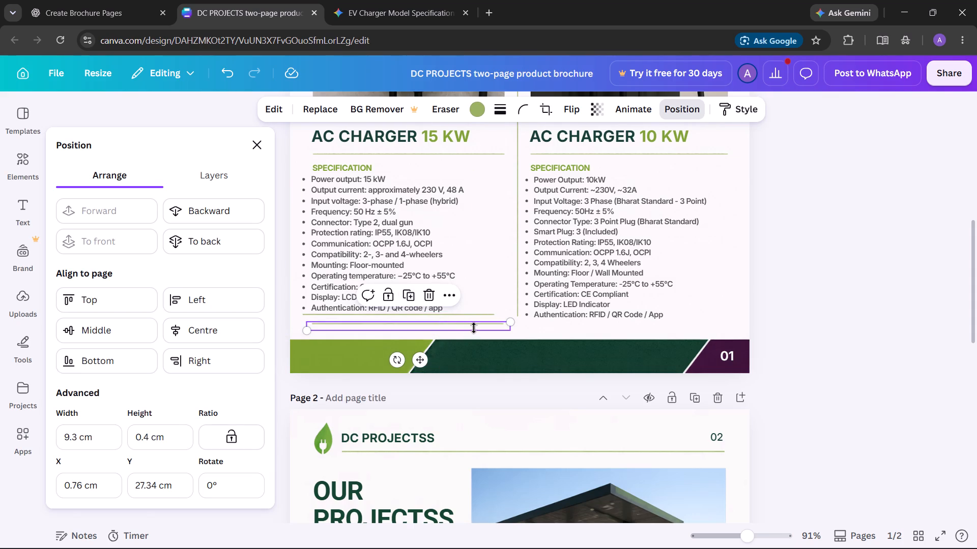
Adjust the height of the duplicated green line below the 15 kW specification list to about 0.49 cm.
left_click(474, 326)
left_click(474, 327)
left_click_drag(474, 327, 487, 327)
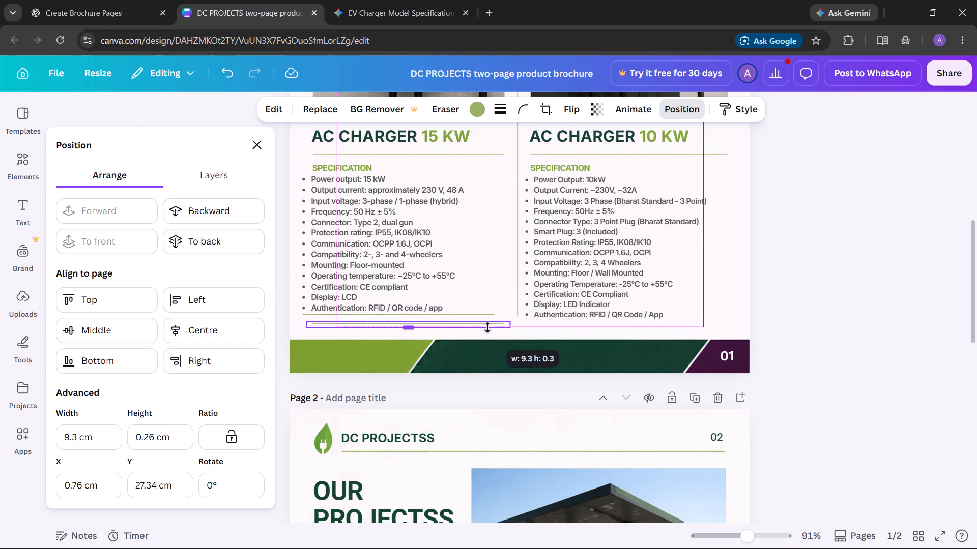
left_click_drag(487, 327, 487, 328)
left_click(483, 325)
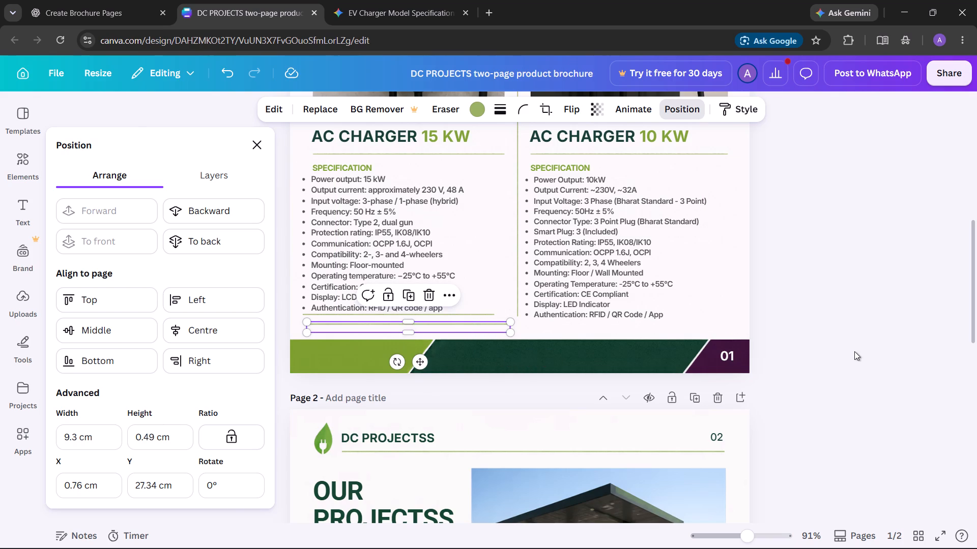
Move the duplicated green line beneath the 10 kW specification list, to about X 10.53 cm and Y 27.22 cm.
scroll(855, 351, "up", 3)
scroll(855, 351, "down", 2)
scroll(796, 346, "up", 1)
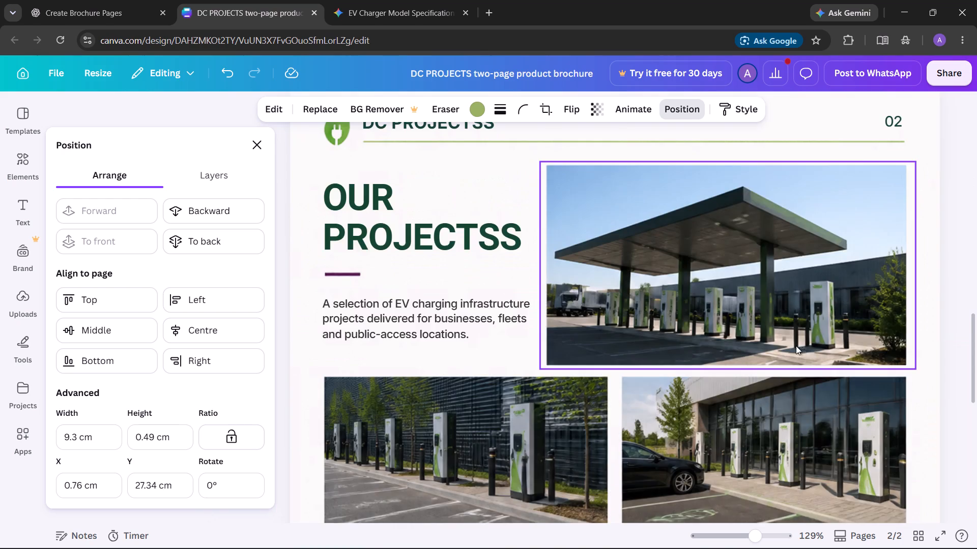
scroll(542, 285, "up", 4, "ctrl")
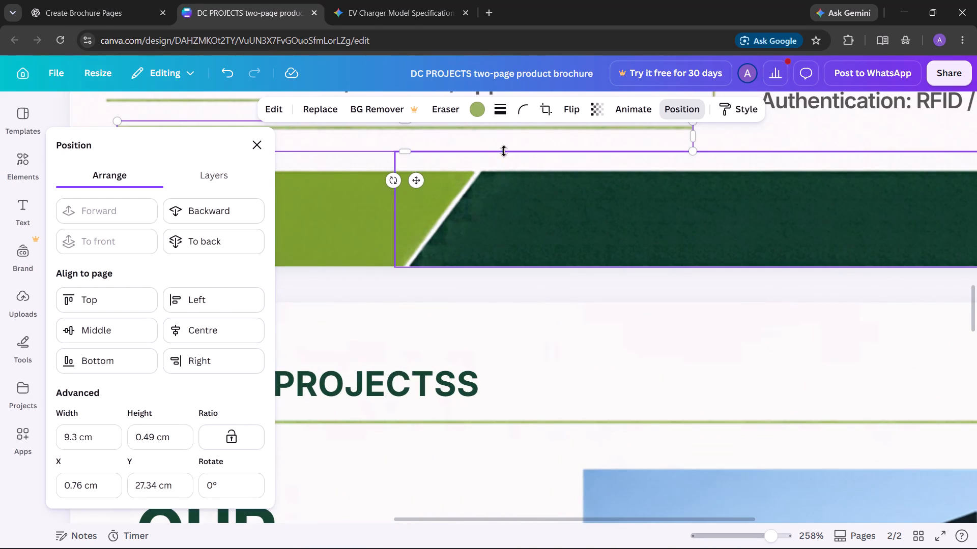
scroll(497, 282, "up", 2)
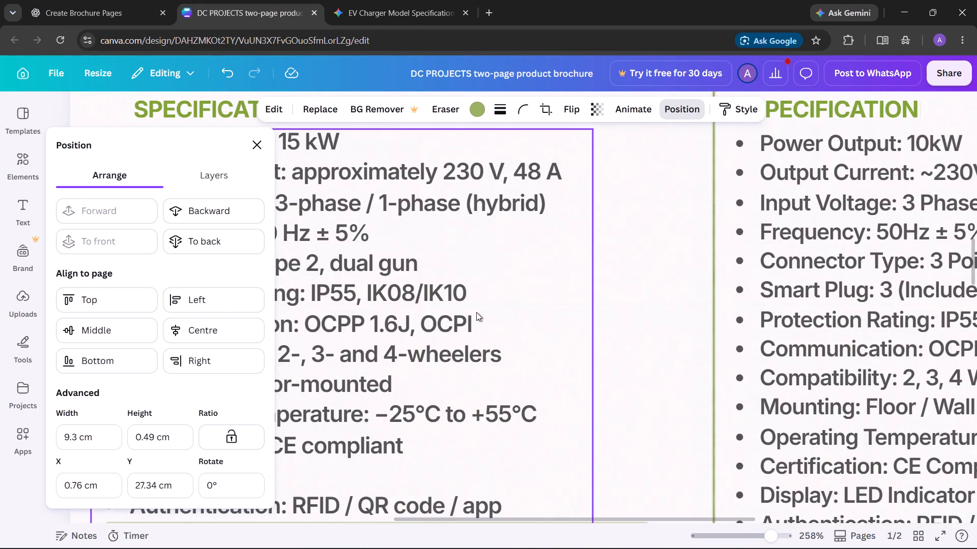
scroll(476, 312, "down", 1)
left_click_drag(416, 345, 455, 344)
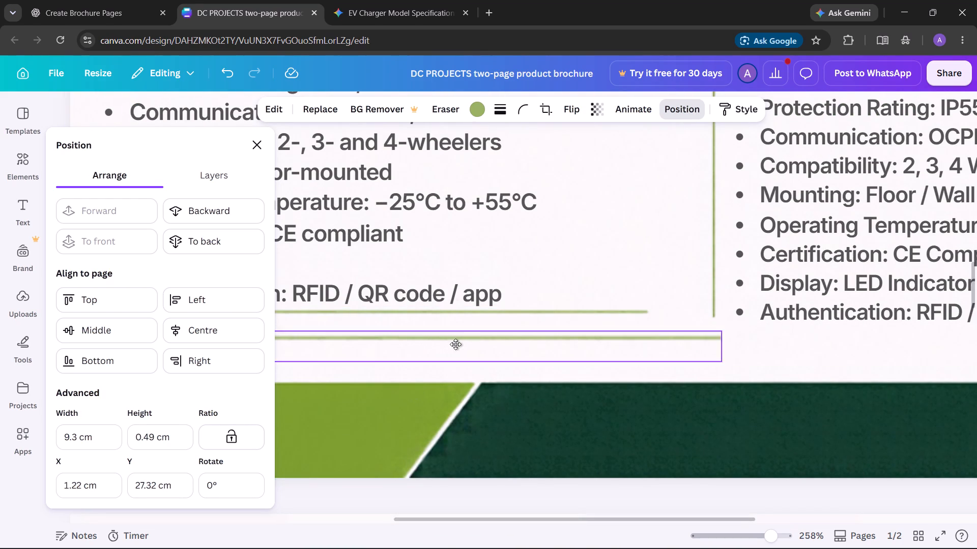
left_click_drag(455, 344, 976, 339)
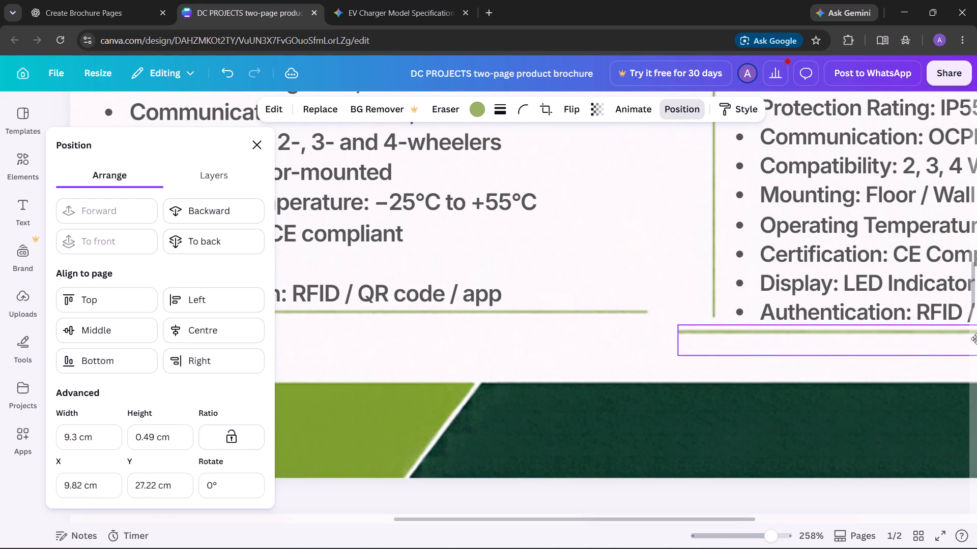
left_click_drag(976, 339, 976, 339)
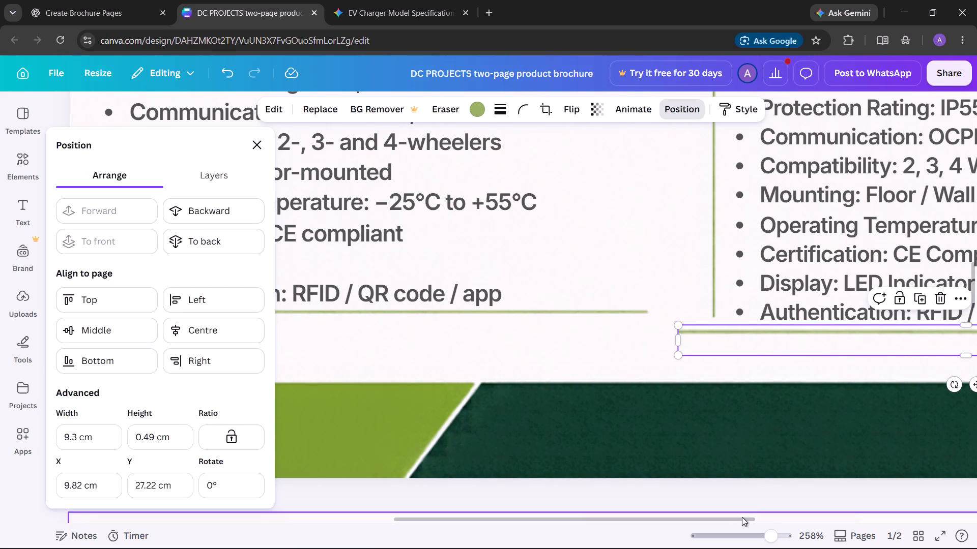
left_click_drag(742, 517, 921, 507)
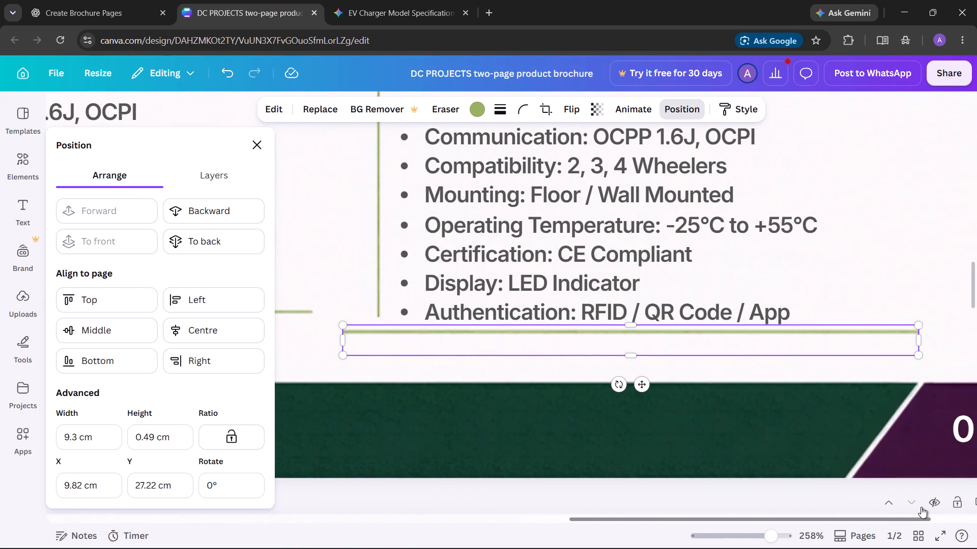
left_click_drag(921, 507, 922, 506)
left_click_drag(543, 335, 564, 336)
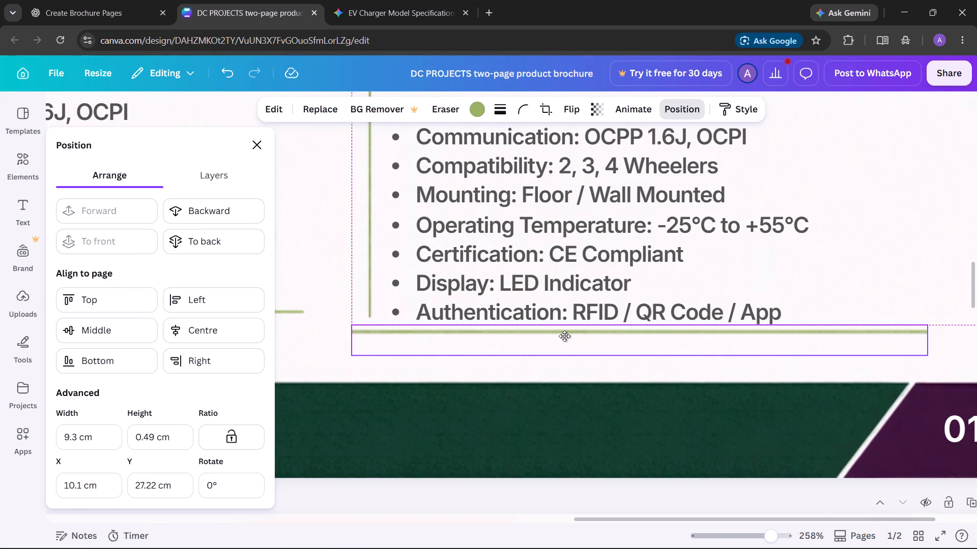
left_click_drag(564, 336, 590, 336)
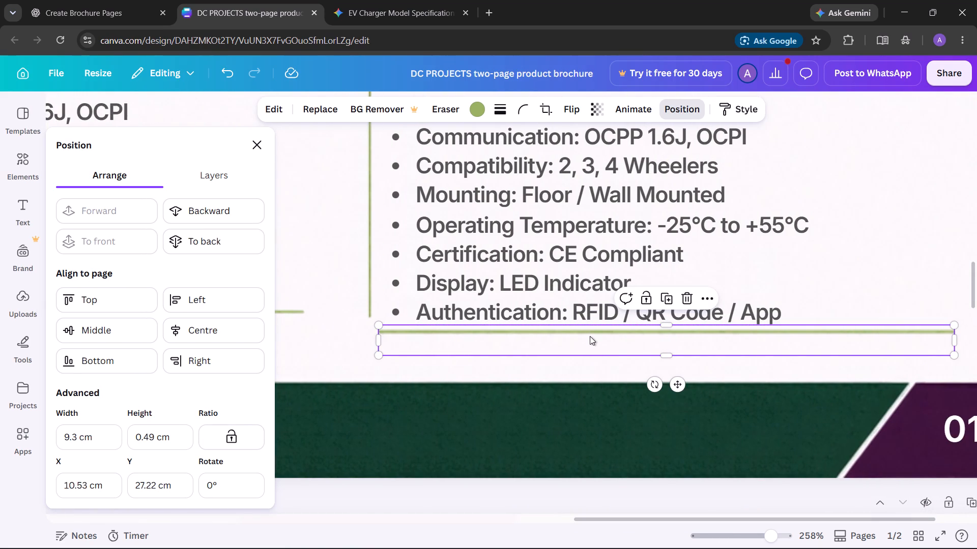
Reduce the height of the green line under the 10 kW list to about 0.32 cm.
left_click_drag(660, 353, 666, 343)
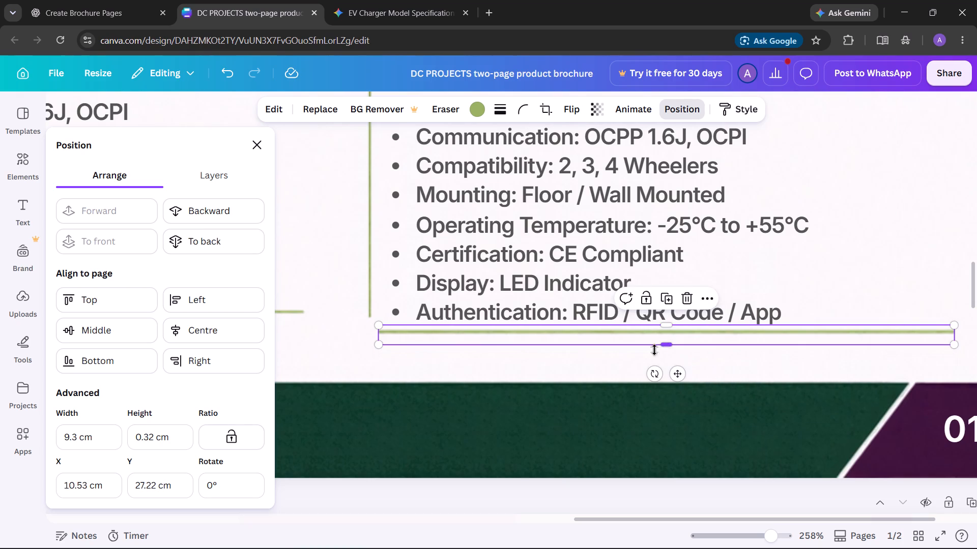
Review both brochure pages, checking the new line's placement and the overall layout, and close the position settings.
scroll(637, 365, "up", 2, "ctrl")
scroll(637, 365, "down", 7, "ctrl")
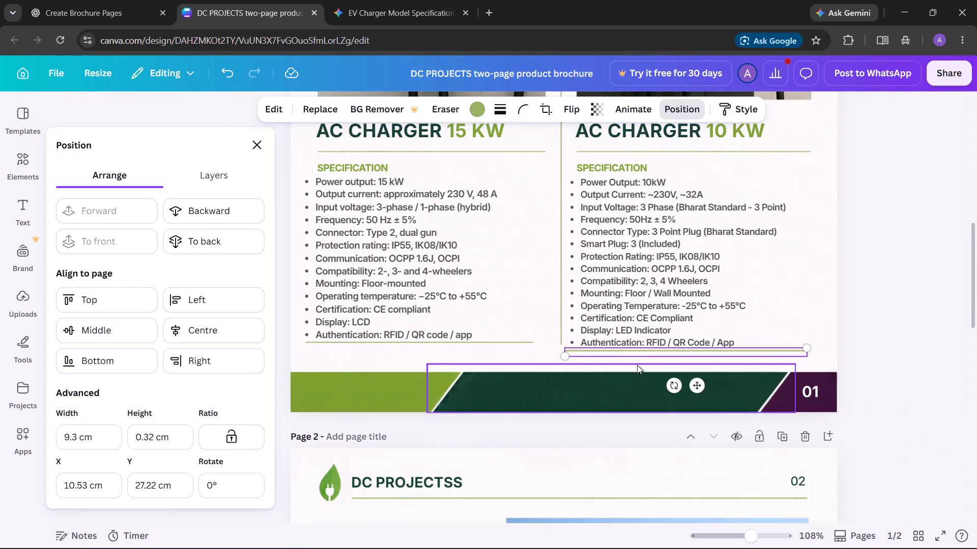
scroll(888, 285, "up", 4)
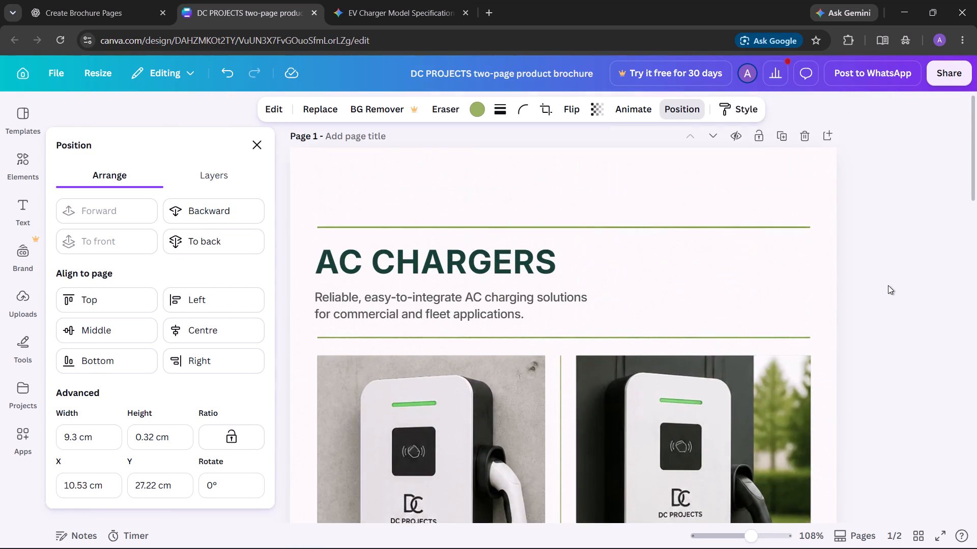
scroll(888, 285, "up", 1)
scroll(888, 285, "down", 9)
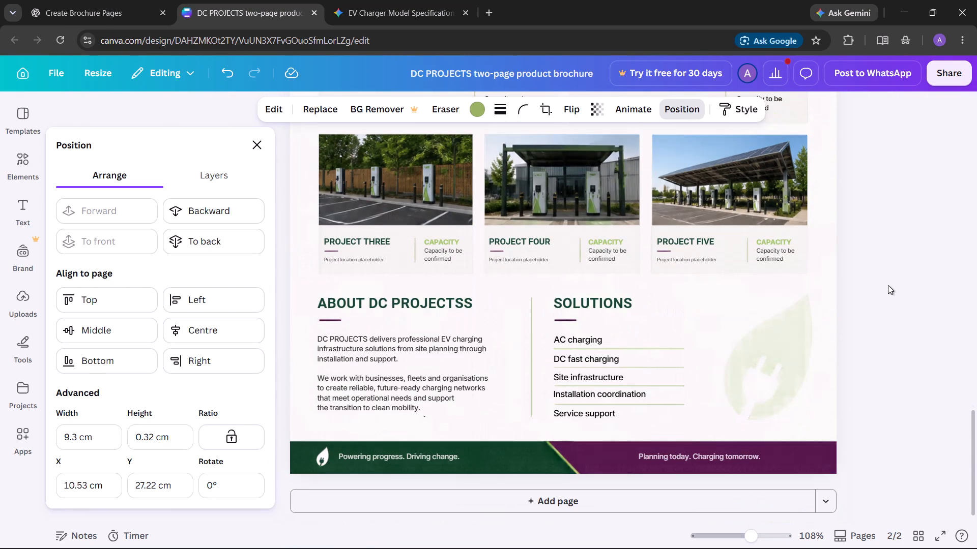
scroll(884, 277, "up", 4)
scroll(884, 277, "down", 6)
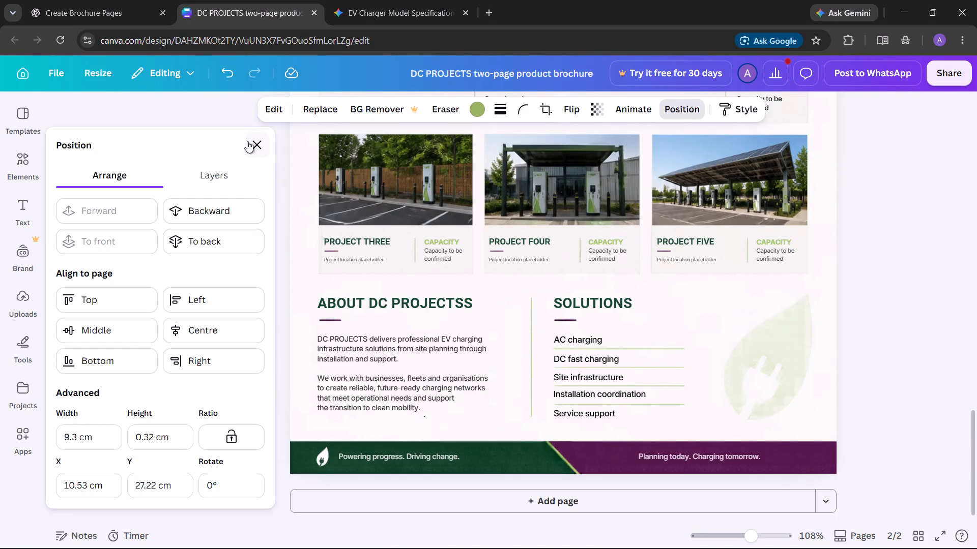
left_click(252, 142)
scroll(773, 243, "down", 1)
scroll(773, 243, "up", 5)
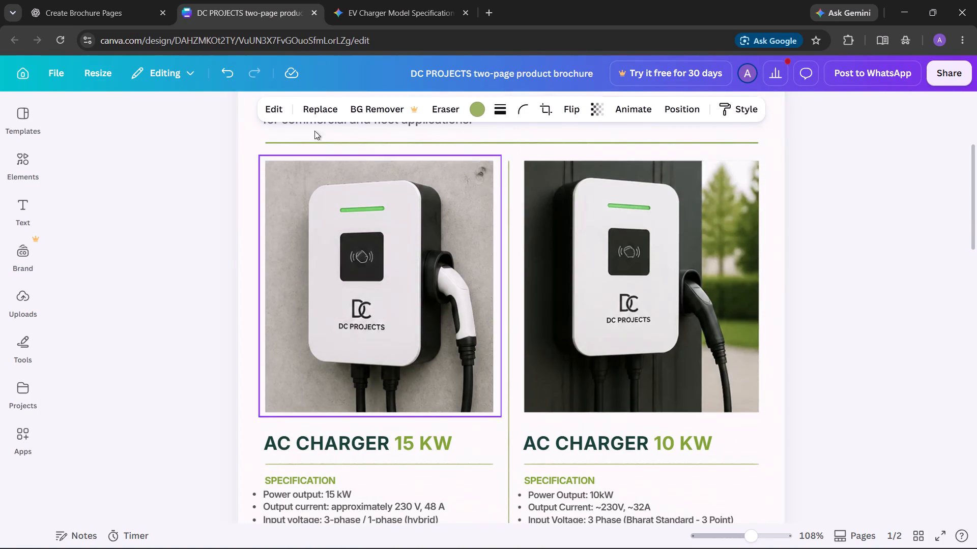
Save the brochure design.
left_click(57, 71)
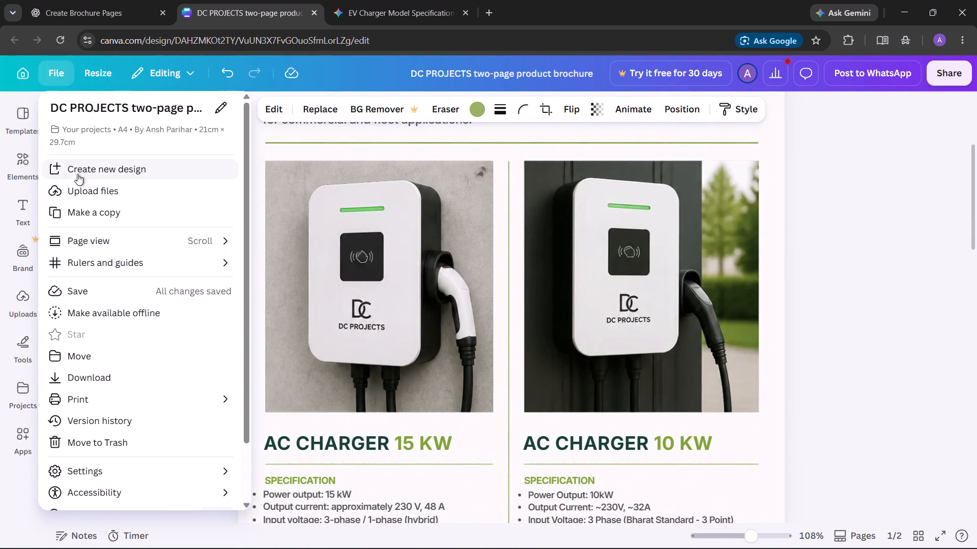
left_click(78, 285)
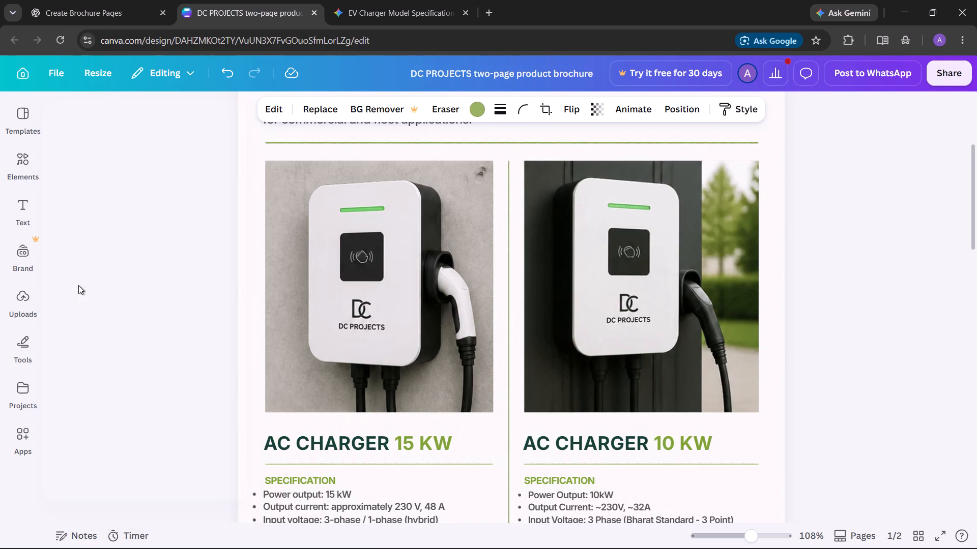
Examine the saved brochure from the AC Chargers page through the projects page, comparing the 15 kW and 10 kW columns.
scroll(135, 251, "down", 3)
scroll(135, 251, "up", 4)
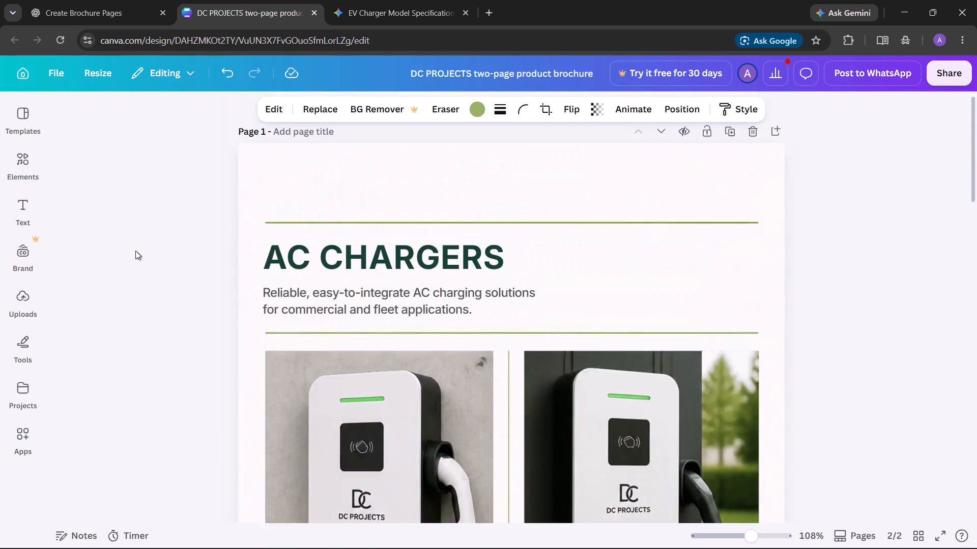
scroll(135, 251, "down", 10)
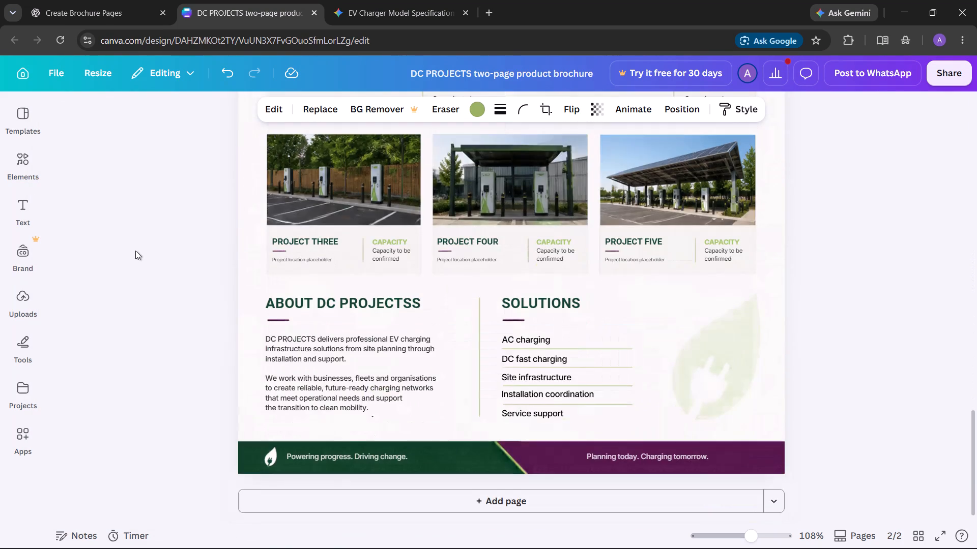
scroll(135, 251, "up", 5)
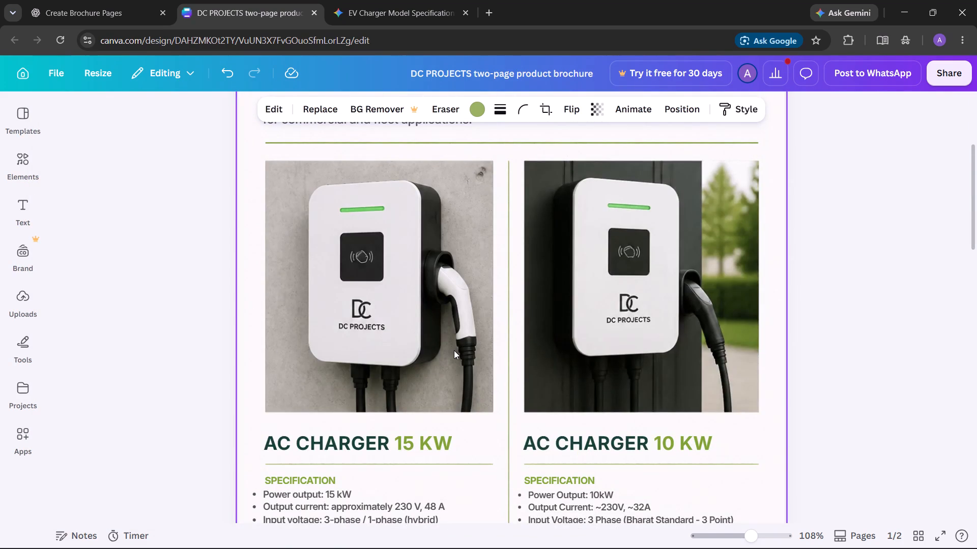
scroll(454, 350, "down", 2, "ctrl")
scroll(454, 350, "down", 2)
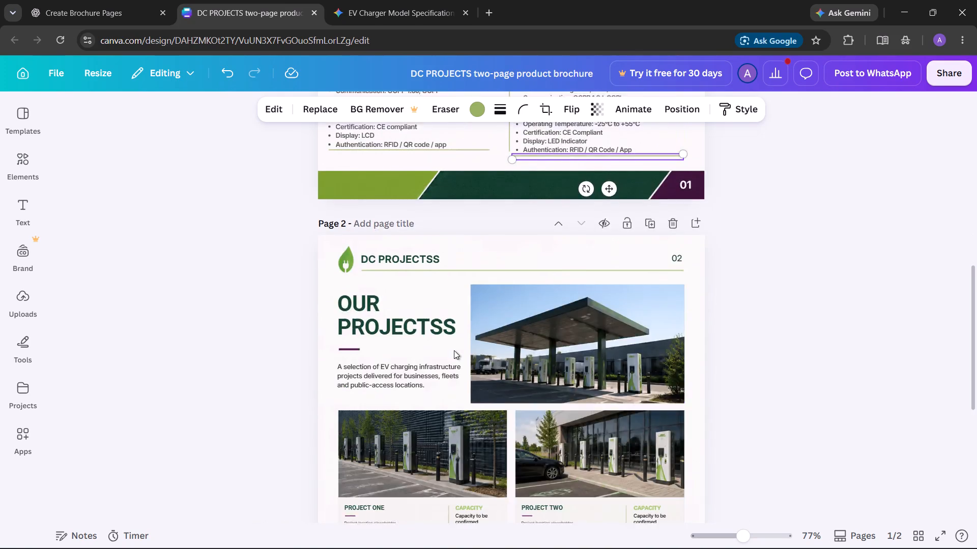
scroll(454, 350, "up", 2)
scroll(586, 401, "down", 1)
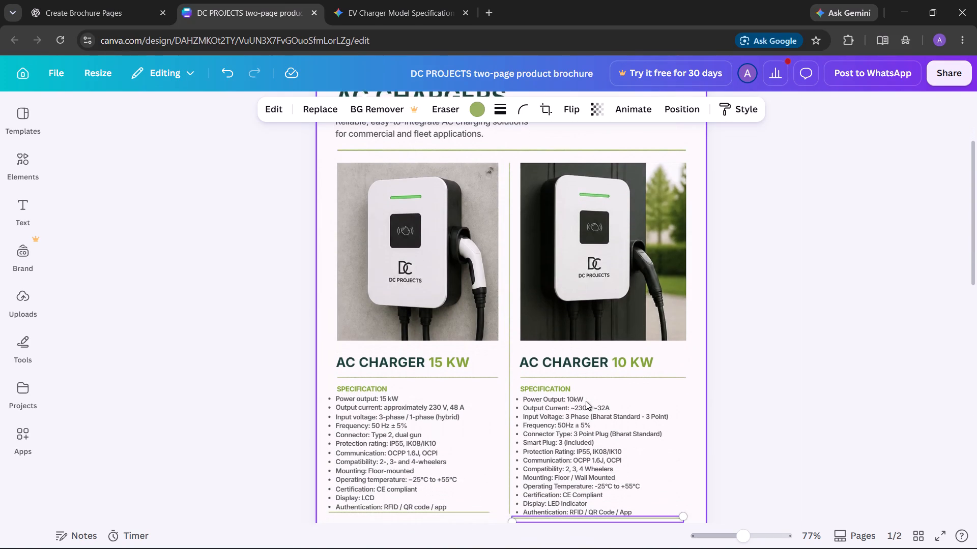
scroll(586, 401, "down", 1)
scroll(865, 293, "left", 1)
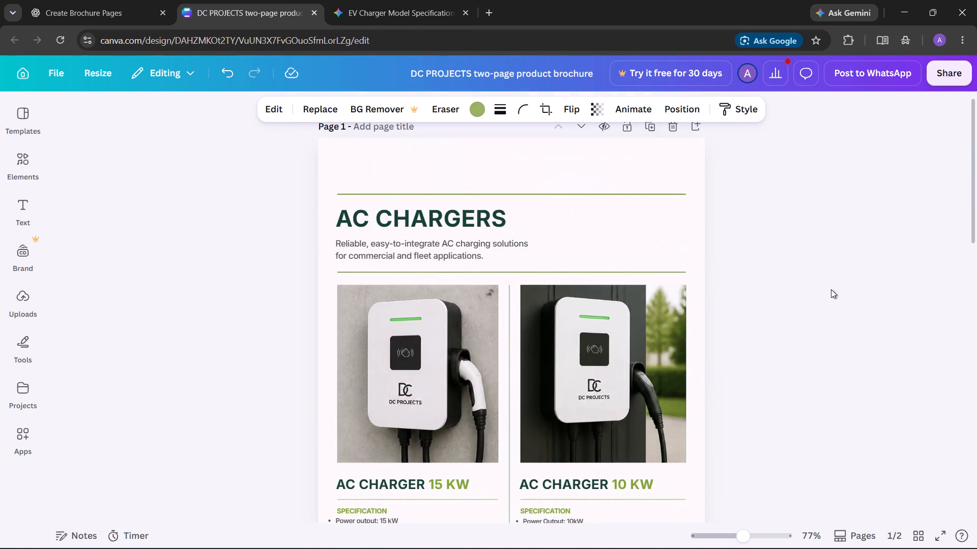
scroll(831, 289, "left", 2)
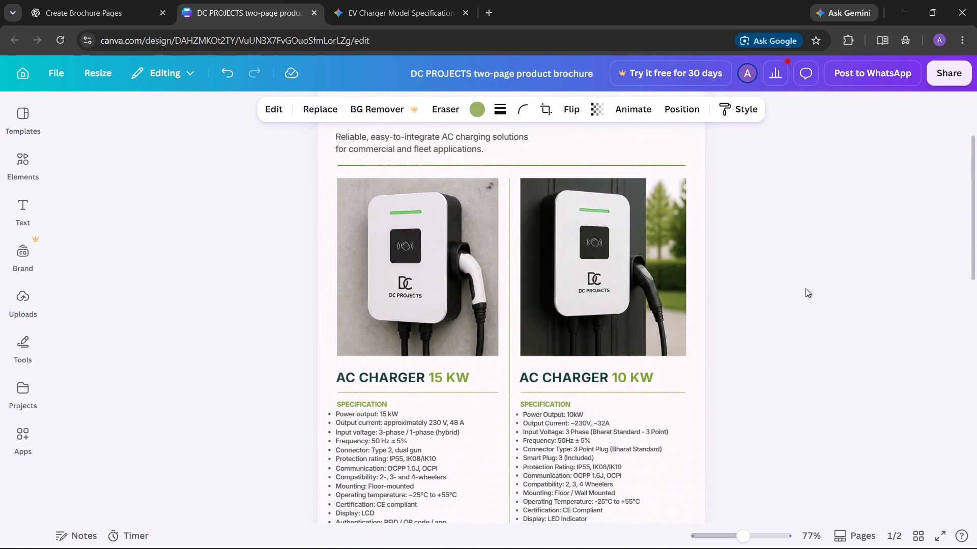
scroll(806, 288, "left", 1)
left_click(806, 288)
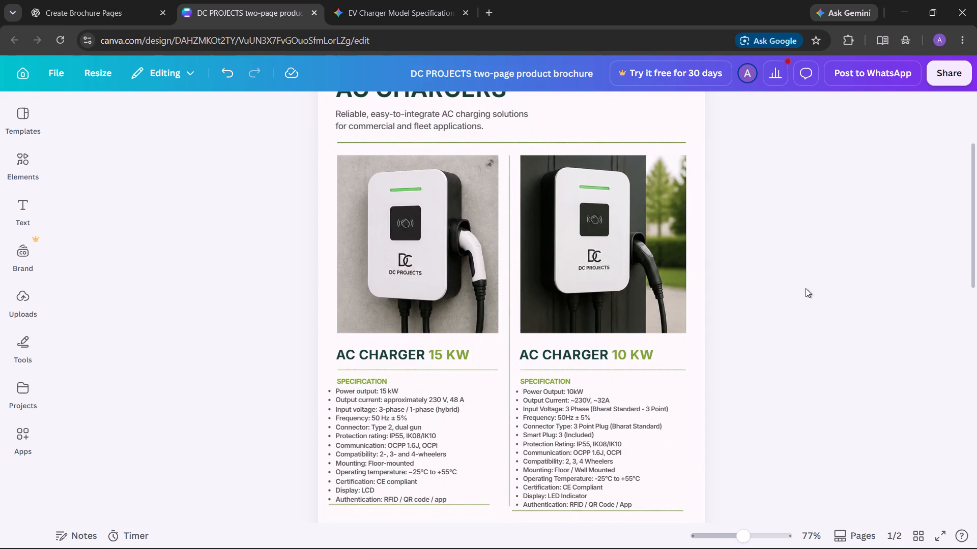